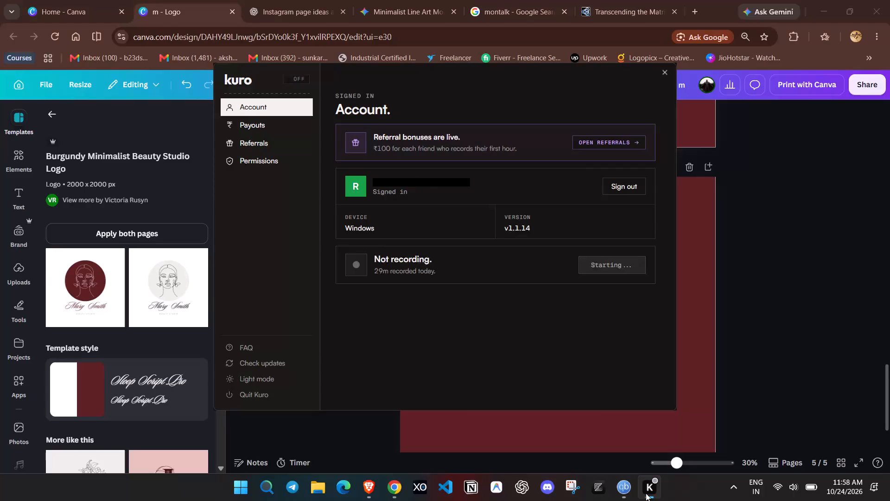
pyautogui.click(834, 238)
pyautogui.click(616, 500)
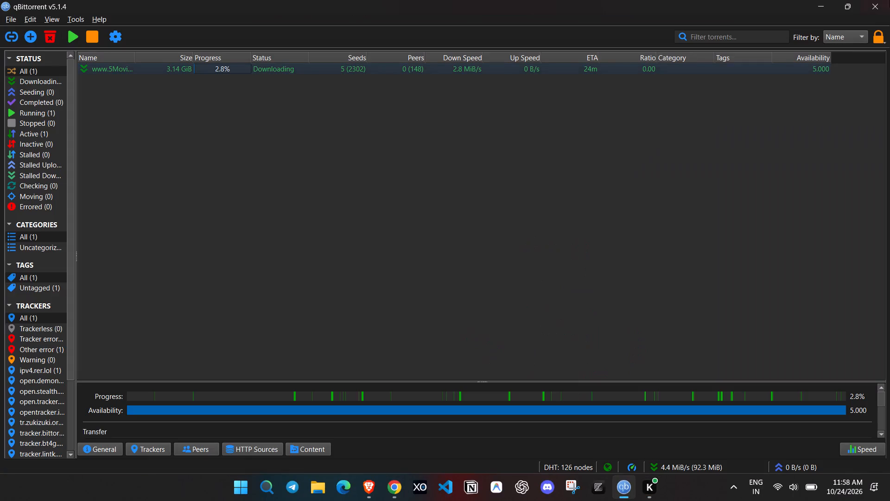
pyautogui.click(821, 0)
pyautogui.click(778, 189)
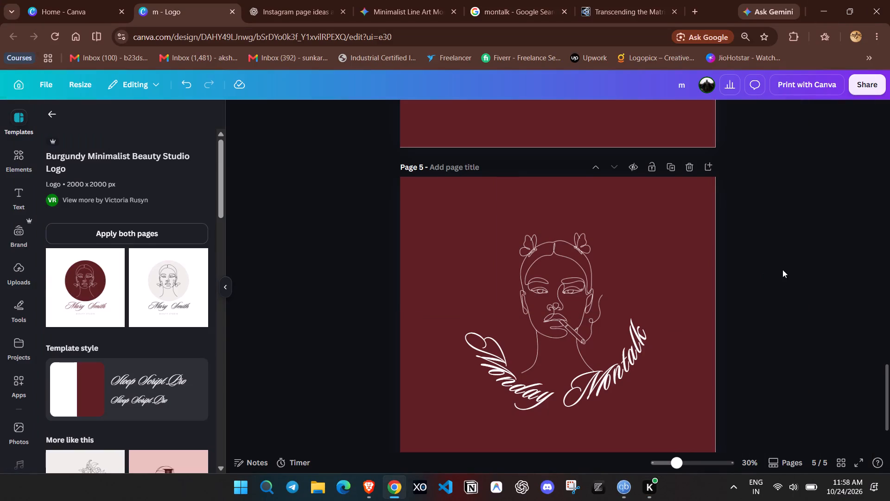
# Move the dark portrait image aside on page 4 and delete the smaller line-art portrait hidden behind it.
pyautogui.scroll(-2, 784, 270)
pyautogui.scroll(7, 784, 270)
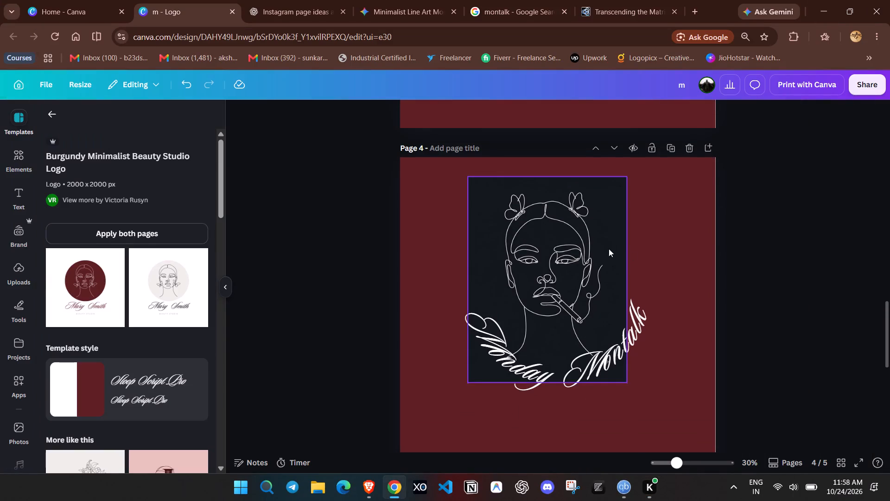
pyautogui.moveTo(609, 247); pyautogui.dragTo(564, 323)
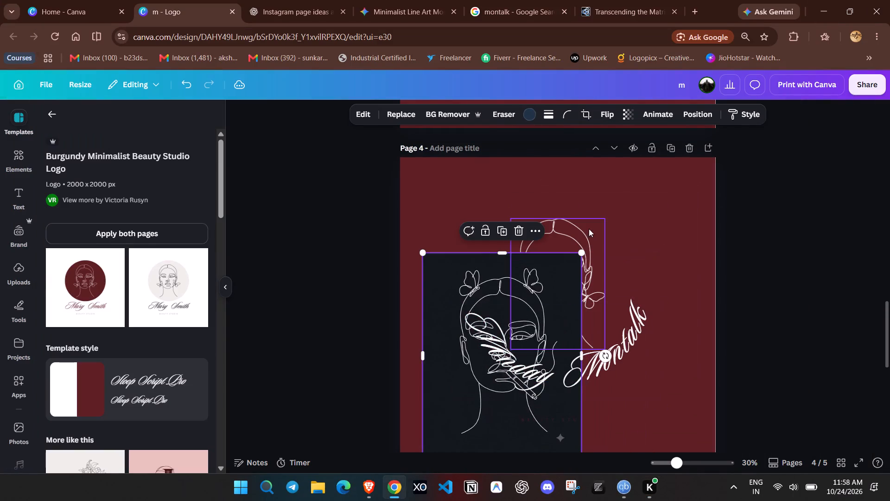
pyautogui.moveTo(585, 236); pyautogui.dragTo(651, 185)
pyautogui.click(638, 142)
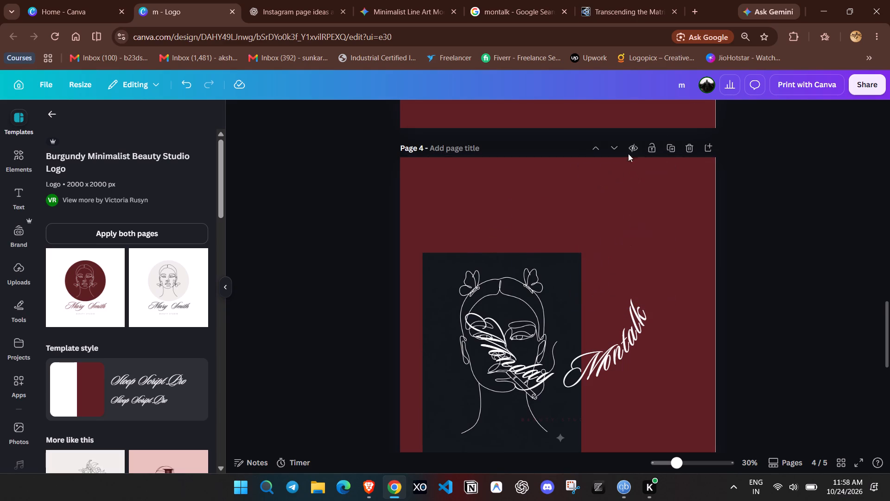
# Crop the dark portrait image closer to the line drawing on all four sides and centre it on page 4.
pyautogui.moveTo(512, 289); pyautogui.dragTo(568, 162)
pyautogui.moveTo(558, 329); pyautogui.dragTo(560, 316)
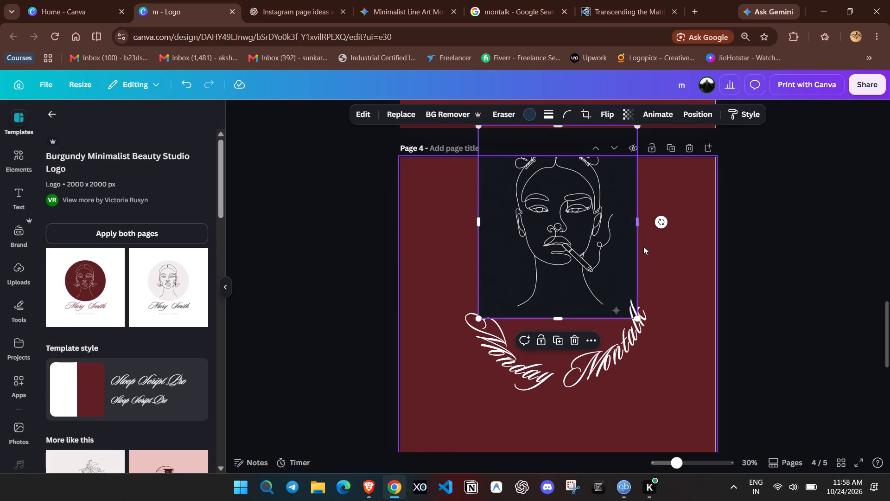
pyautogui.moveTo(634, 221); pyautogui.dragTo(620, 222)
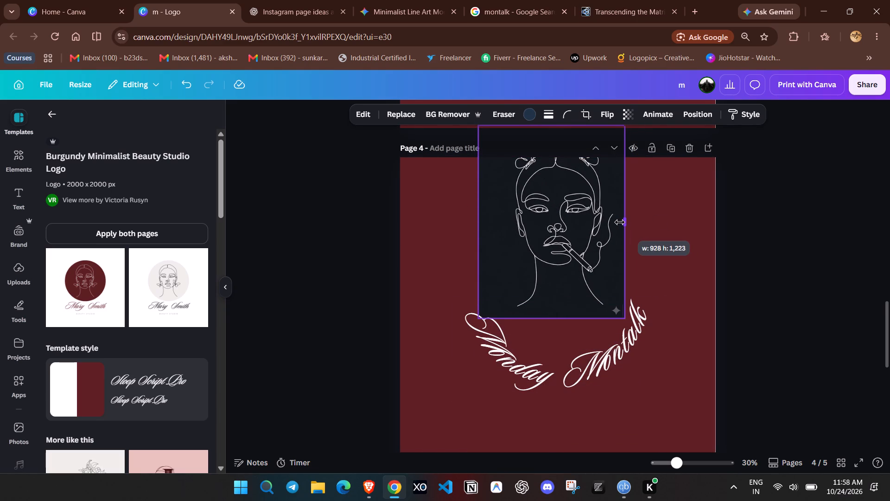
pyautogui.moveTo(620, 222); pyautogui.dragTo(619, 222)
pyautogui.moveTo(479, 221); pyautogui.dragTo(505, 225)
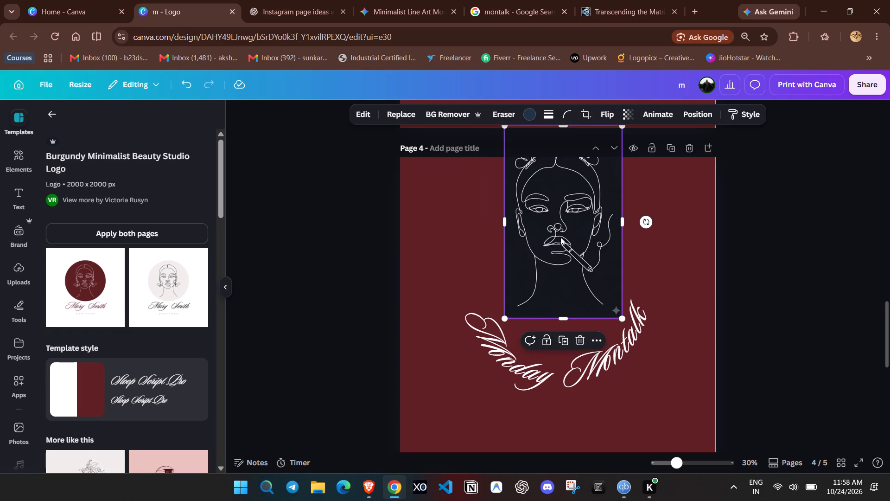
pyautogui.moveTo(560, 229); pyautogui.dragTo(534, 308)
pyautogui.moveTo(535, 205); pyautogui.dragTo(536, 213)
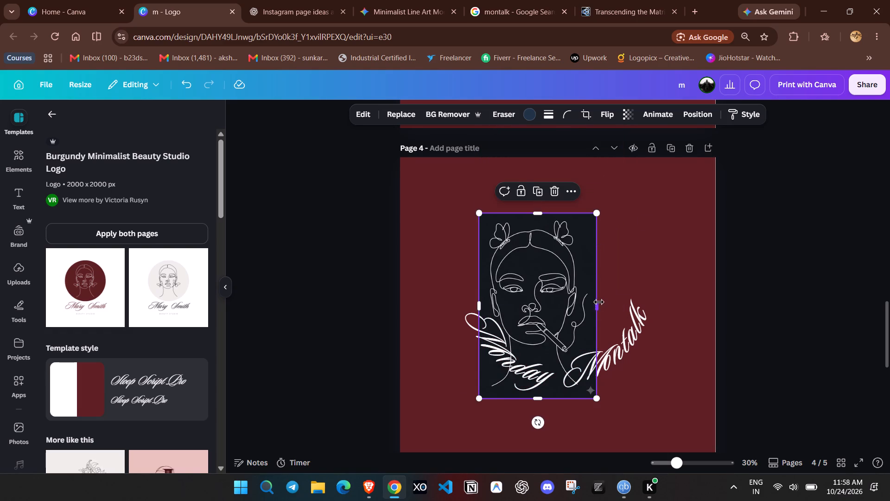
pyautogui.moveTo(600, 305); pyautogui.dragTo(593, 302)
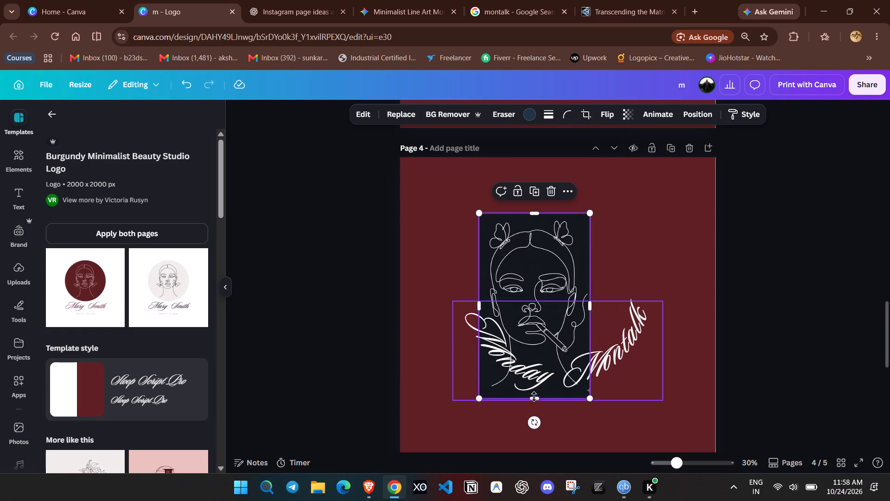
pyautogui.moveTo(532, 398); pyautogui.dragTo(532, 389)
pyautogui.moveTo(552, 258); pyautogui.dragTo(570, 246)
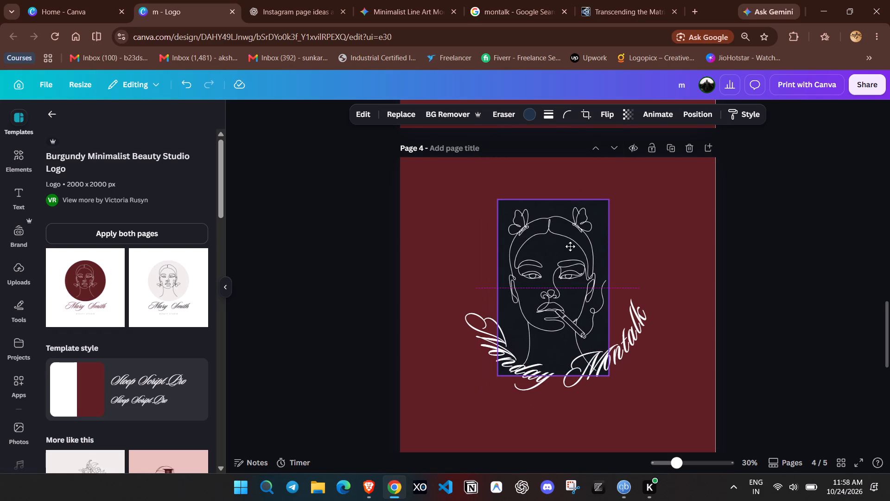
pyautogui.moveTo(570, 246); pyautogui.dragTo(572, 246)
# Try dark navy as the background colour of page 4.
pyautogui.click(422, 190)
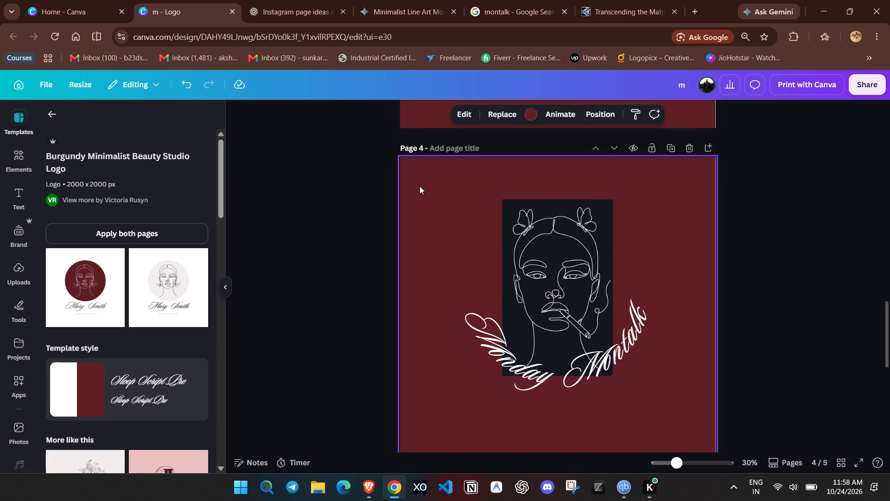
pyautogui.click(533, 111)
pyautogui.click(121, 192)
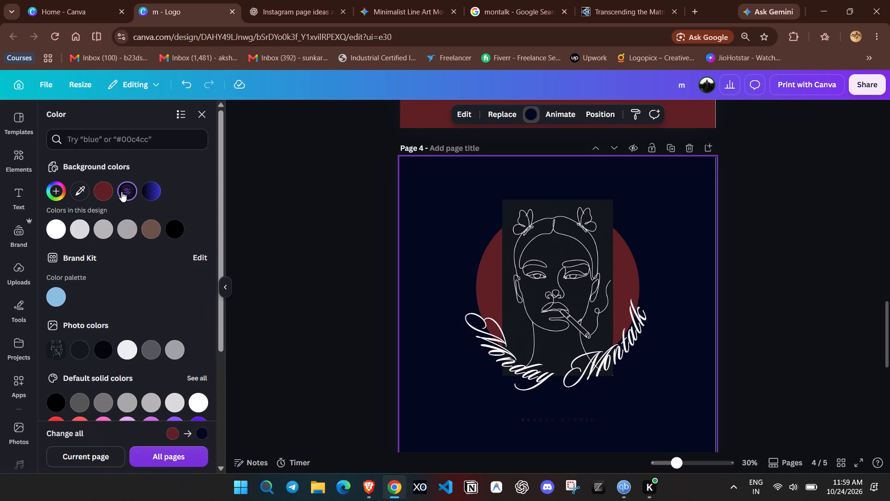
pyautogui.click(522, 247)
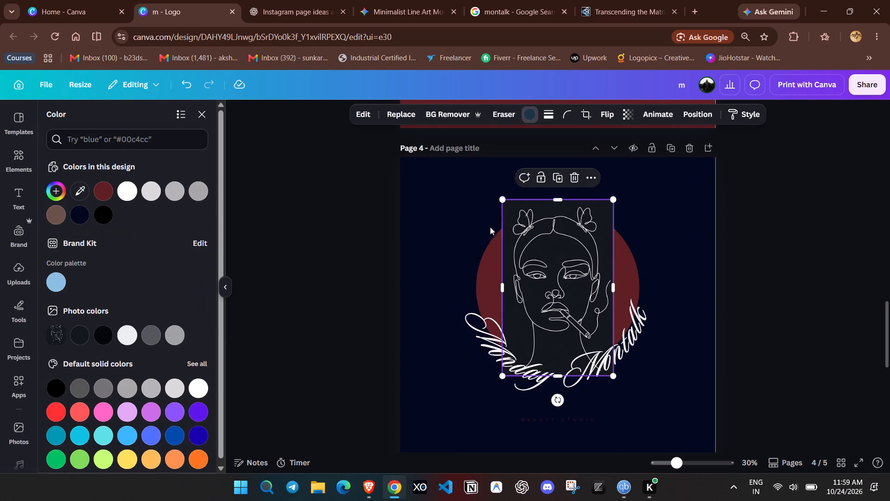
# Set page 4's background to the near-black colour sampled from the portrait image's backdrop.
pyautogui.click(477, 207)
pyautogui.click(454, 199)
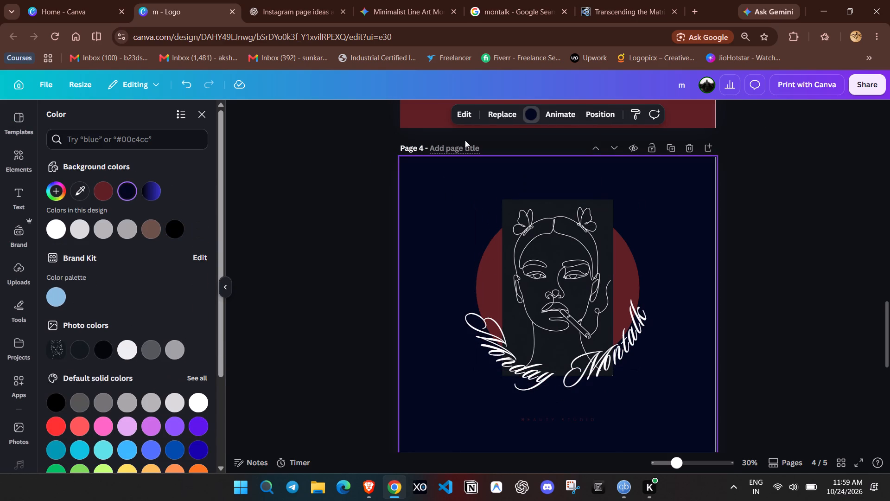
pyautogui.click(87, 186)
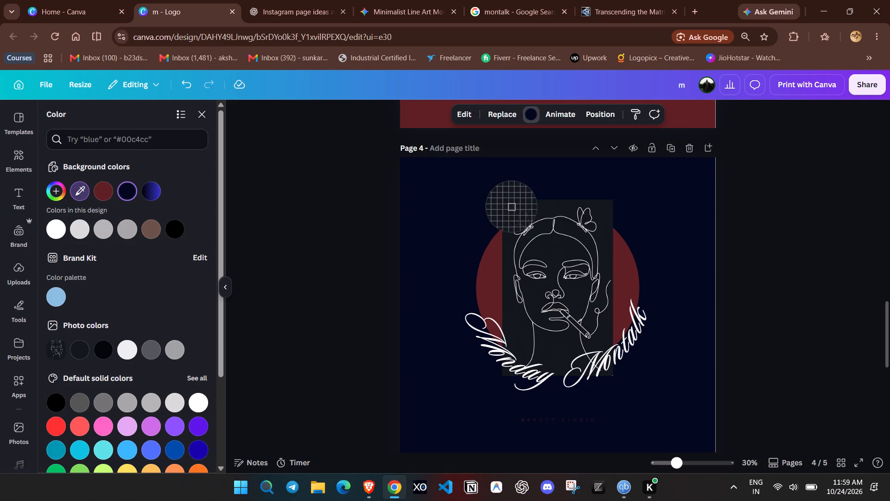
pyautogui.click(512, 207)
pyautogui.click(769, 207)
# Delete the burgundy circle behind the portrait and the faint Beauty Studio tagline from page 4.
pyautogui.click(638, 270)
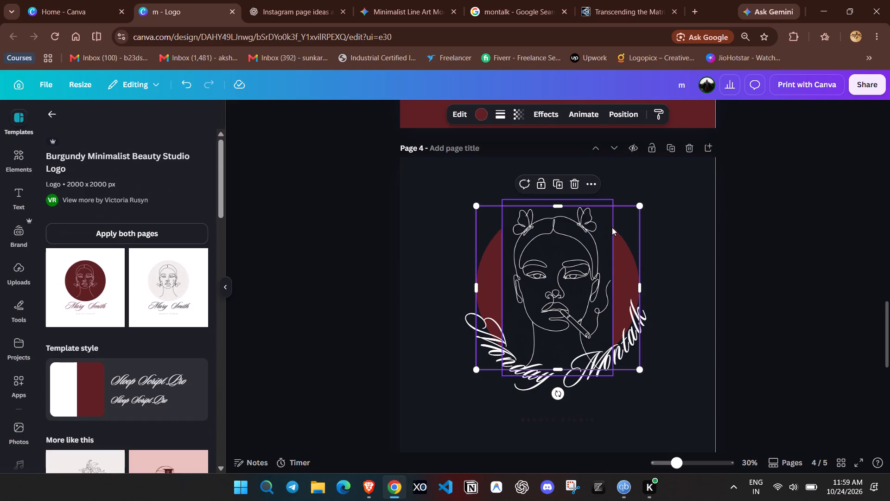
pyautogui.click(579, 185)
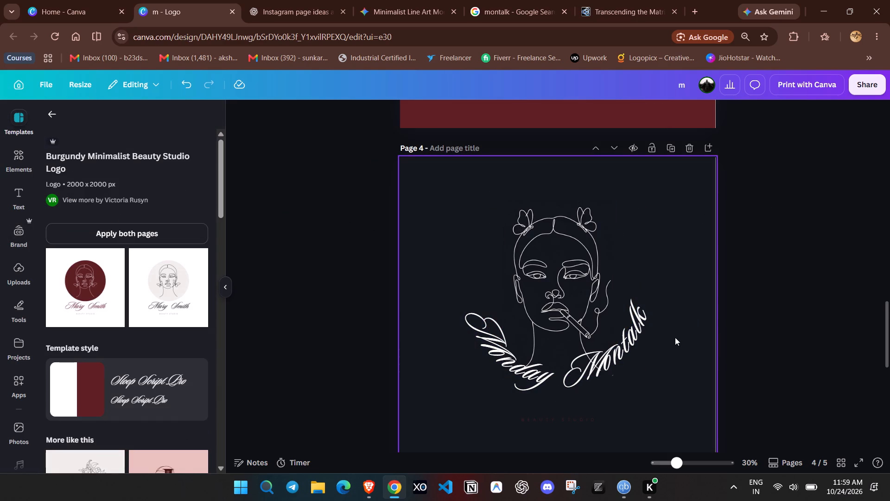
pyautogui.scroll(-1, 675, 337)
pyautogui.click(572, 364)
pyautogui.click(574, 340)
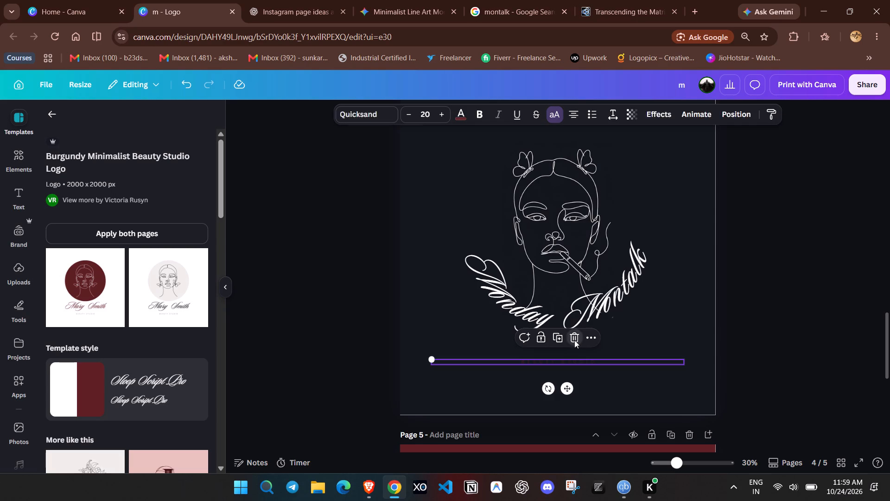
# Move the curved Monday Montalk lettering on page 4 slightly lower, clear of the portrait's neck.
pyautogui.moveTo(612, 309); pyautogui.dragTo(615, 326)
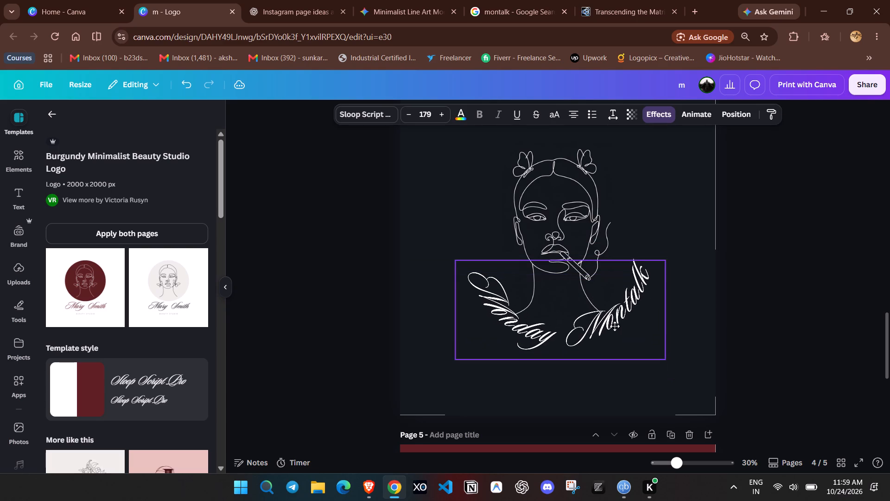
pyautogui.moveTo(615, 326); pyautogui.dragTo(617, 330)
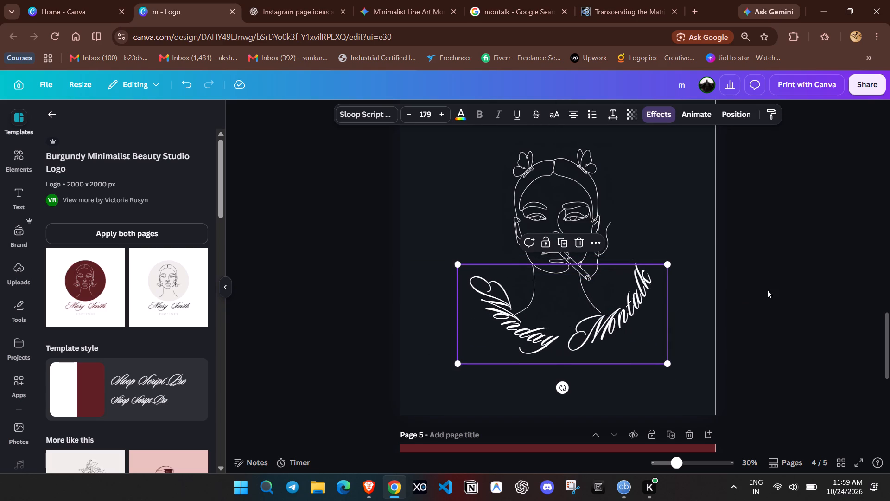
pyautogui.click(773, 282)
# Compare with page 5, then shrink page 4's portrait slightly and centre it horizontally above the curved lettering.
pyautogui.scroll(-5, 773, 282)
pyautogui.scroll(2, 782, 289)
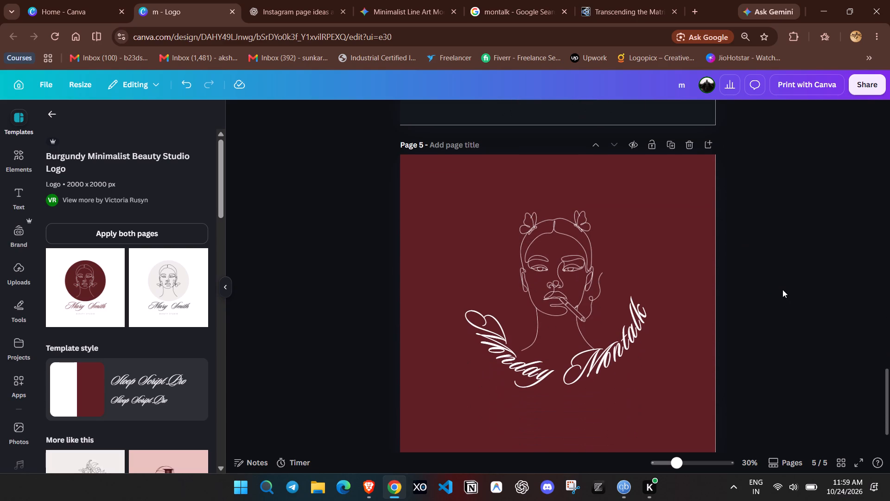
pyautogui.scroll(3, 782, 289)
pyautogui.click(437, 202)
pyautogui.click(537, 205)
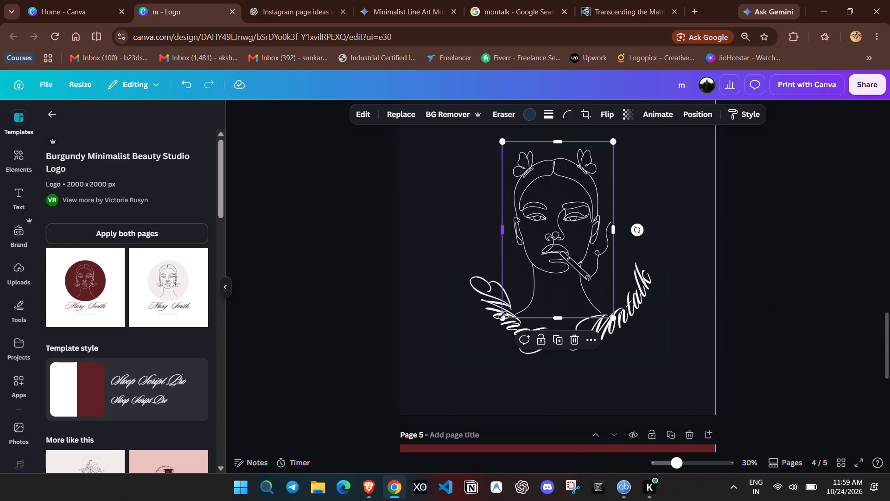
pyautogui.moveTo(501, 316); pyautogui.dragTo(517, 294)
pyautogui.scroll(2, 724, 259)
pyautogui.scroll(-1, 601, 303)
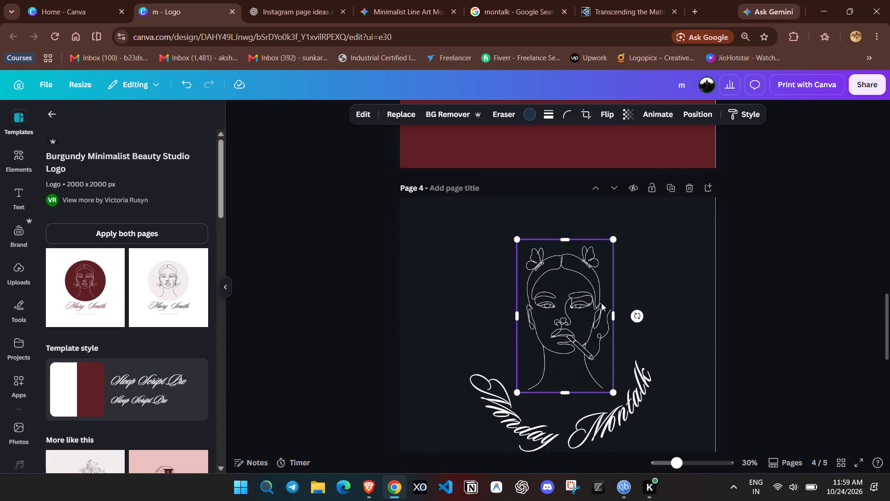
pyautogui.moveTo(579, 267); pyautogui.dragTo(571, 266)
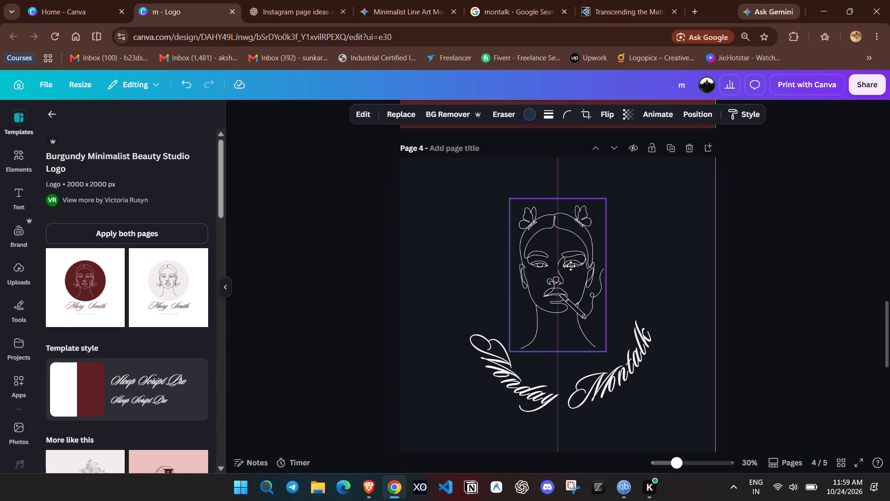
pyautogui.moveTo(571, 266); pyautogui.dragTo(571, 278)
# Move page 4's curved Monday Montalk lettering up closer to the portrait and centre it horizontally on the page.
pyautogui.click(644, 354)
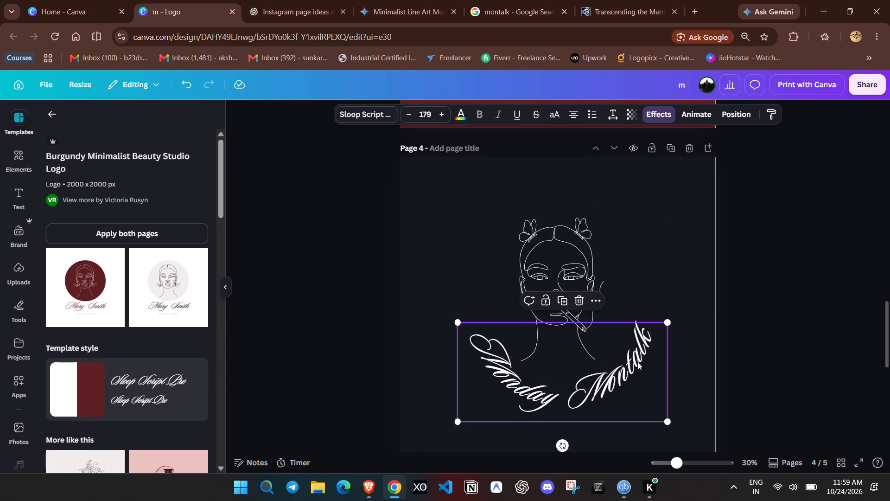
pyautogui.moveTo(631, 368); pyautogui.dragTo(631, 352)
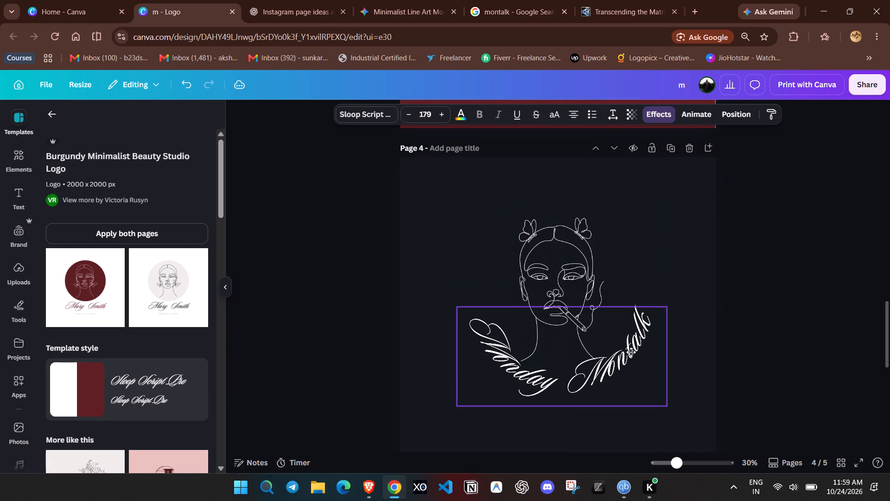
pyautogui.moveTo(631, 352); pyautogui.dragTo(631, 353)
pyautogui.click(629, 351)
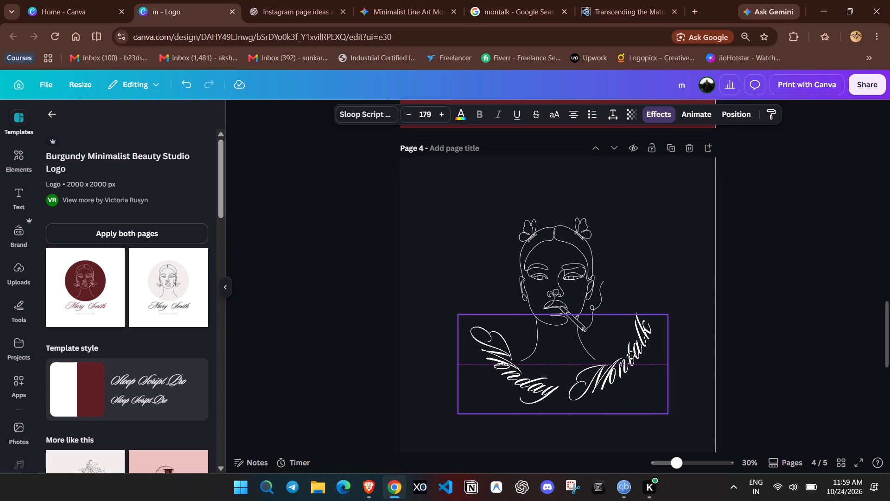
pyautogui.click(745, 325)
pyautogui.click(622, 348)
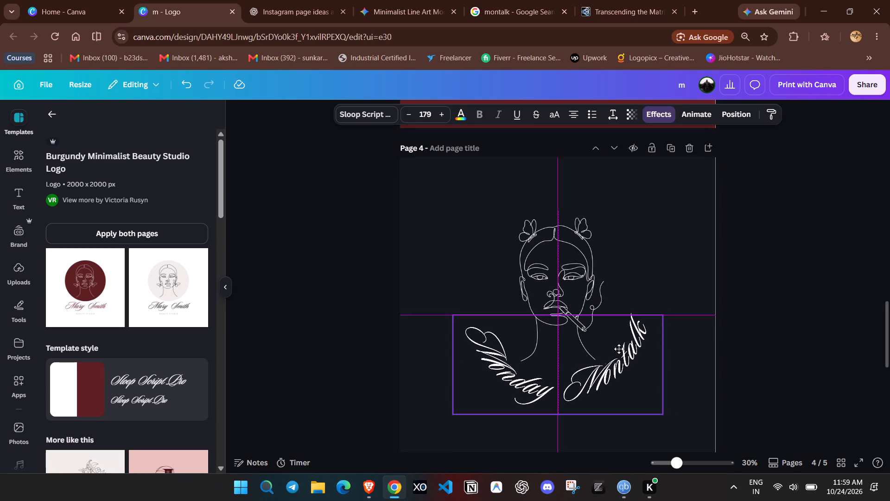
pyautogui.click(744, 319)
# Check the centring of the lettering and portrait on page 5 and compare its layout with page 4.
pyautogui.scroll(-5, 744, 319)
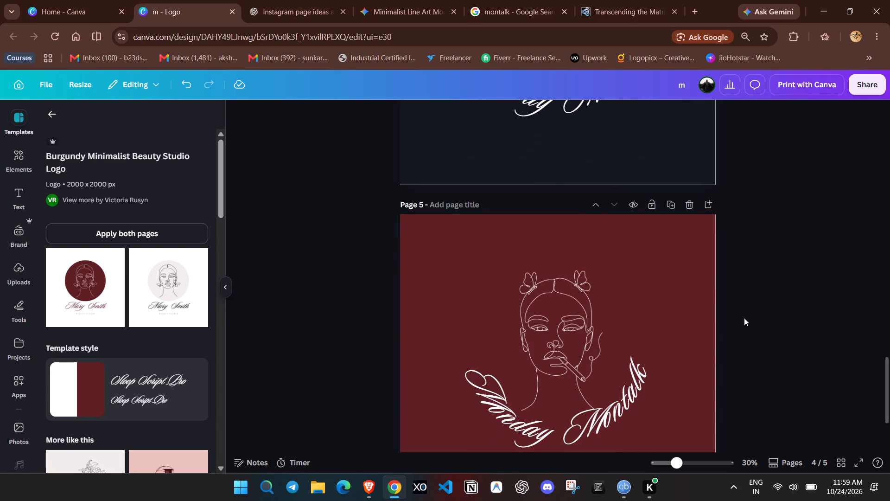
pyautogui.scroll(-2, 744, 318)
pyautogui.click(571, 314)
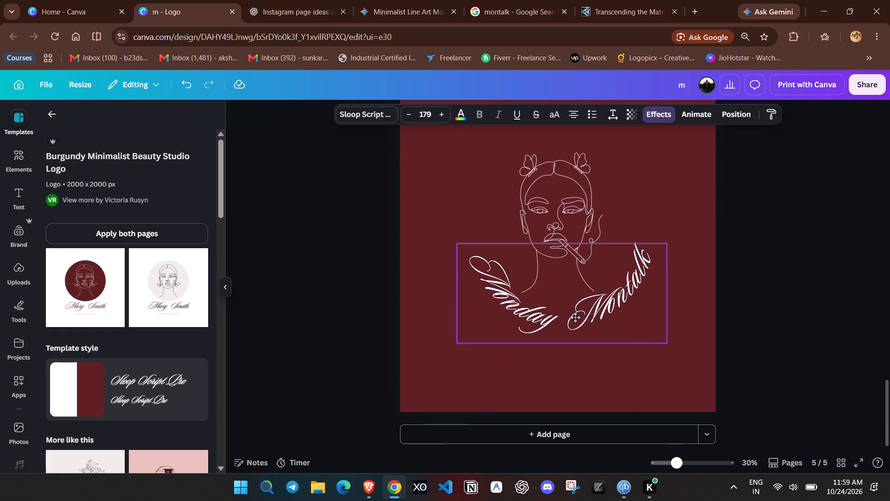
pyautogui.click(563, 195)
pyautogui.click(566, 190)
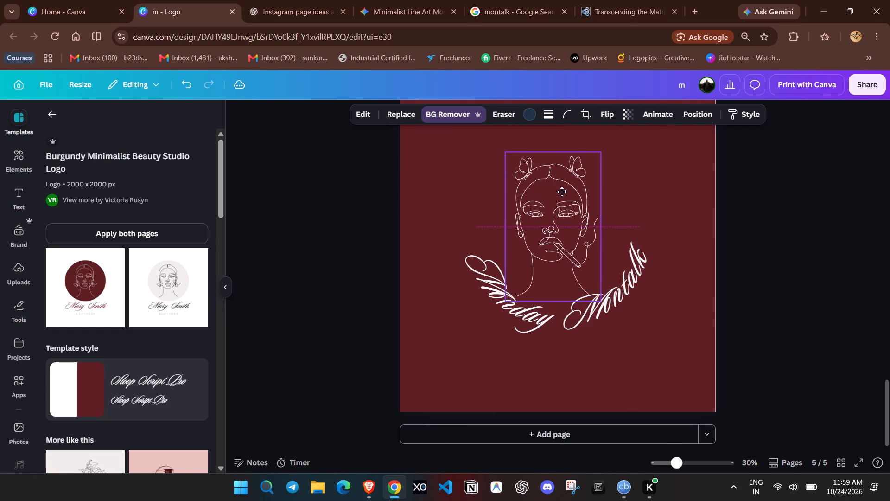
pyautogui.click(744, 239)
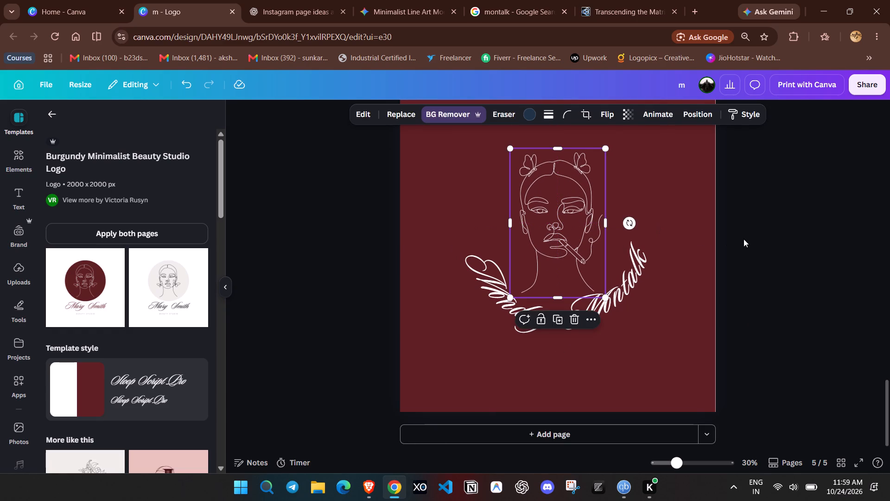
pyautogui.scroll(8, 744, 242)
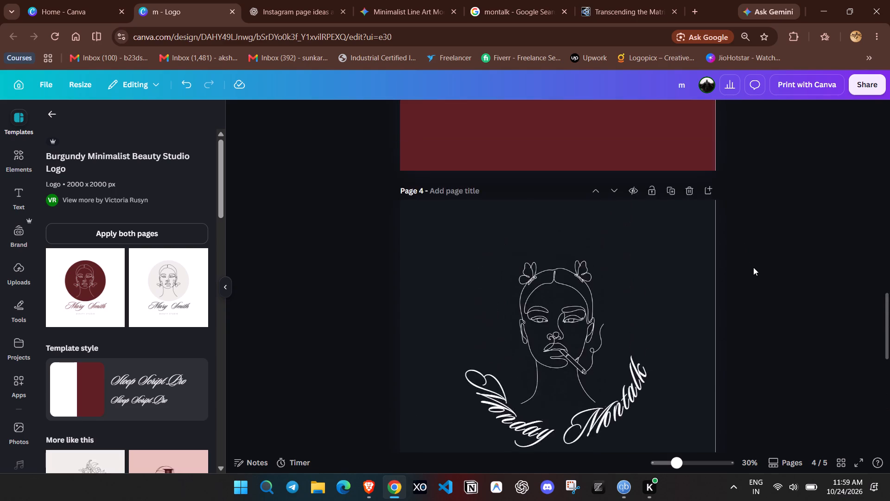
pyautogui.scroll(-2, 754, 267)
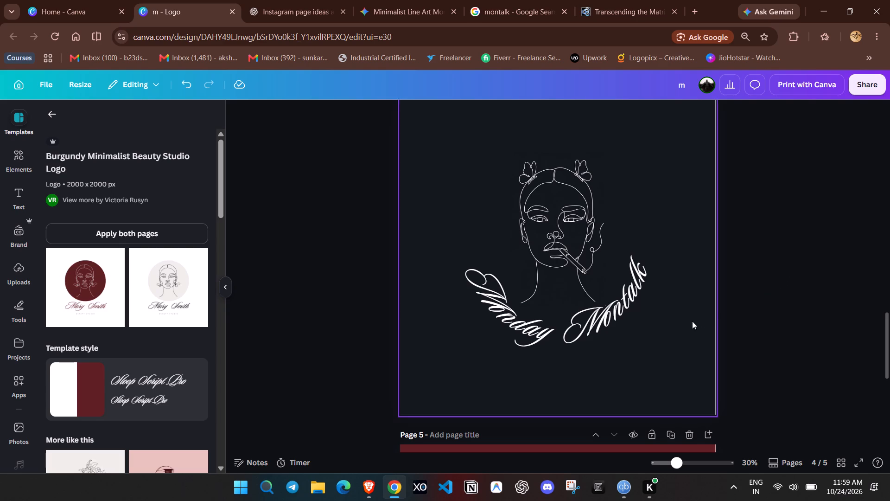
# Set the curve of page 4's Monday Montalk lettering to -93 for a tighter arc around the portrait's neck.
pyautogui.click(579, 321)
pyautogui.click(649, 111)
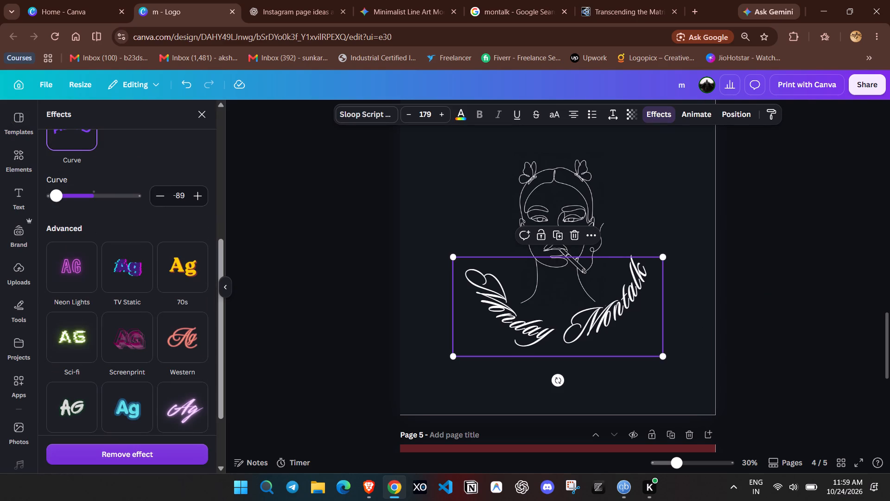
pyautogui.click(49, 198)
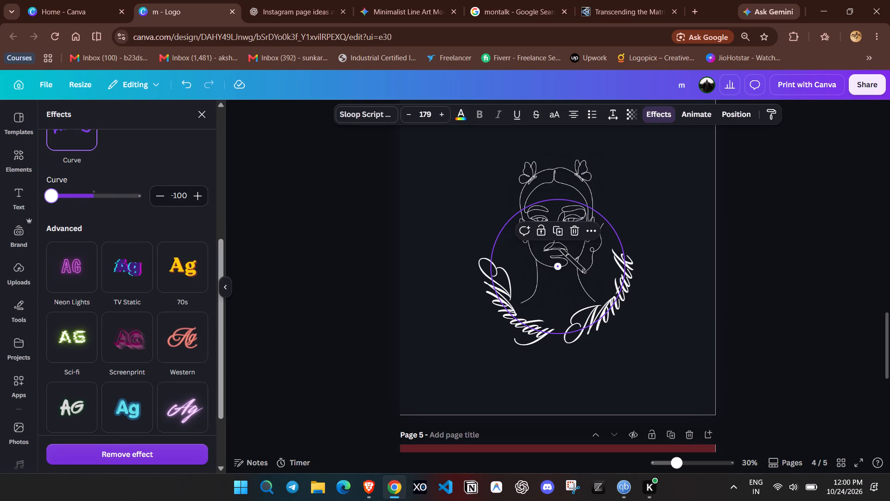
pyautogui.tripleClick(147, 196)
pyautogui.click(147, 196)
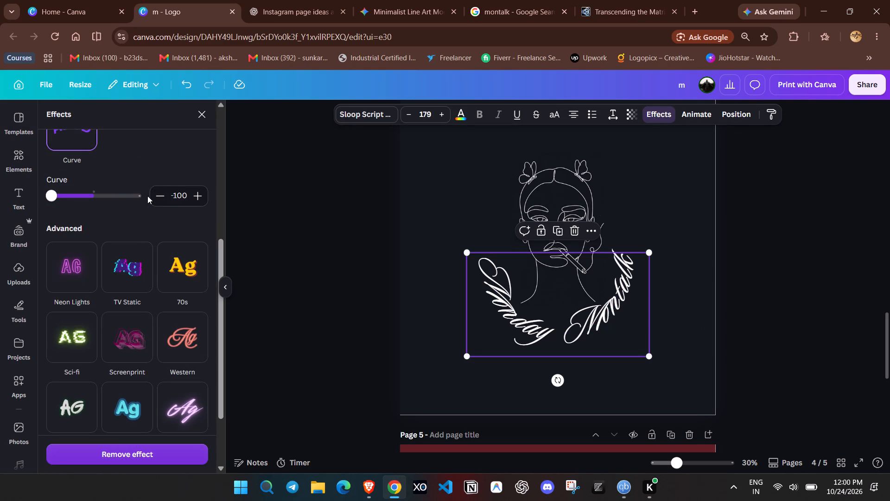
pyautogui.tripleClick(156, 199)
pyautogui.doubleClick(156, 199)
pyautogui.click(192, 195)
pyautogui.click(192, 195)
pyautogui.click(192, 195)
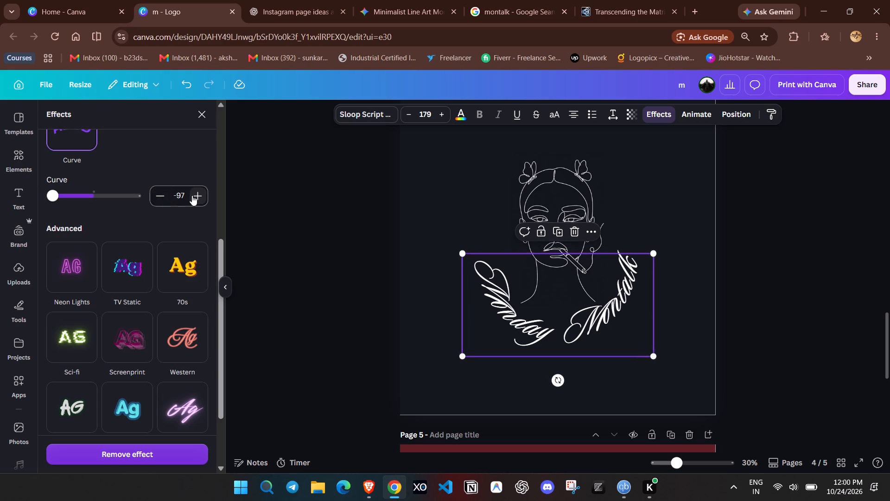
pyautogui.click(192, 195)
pyautogui.click(192, 195)
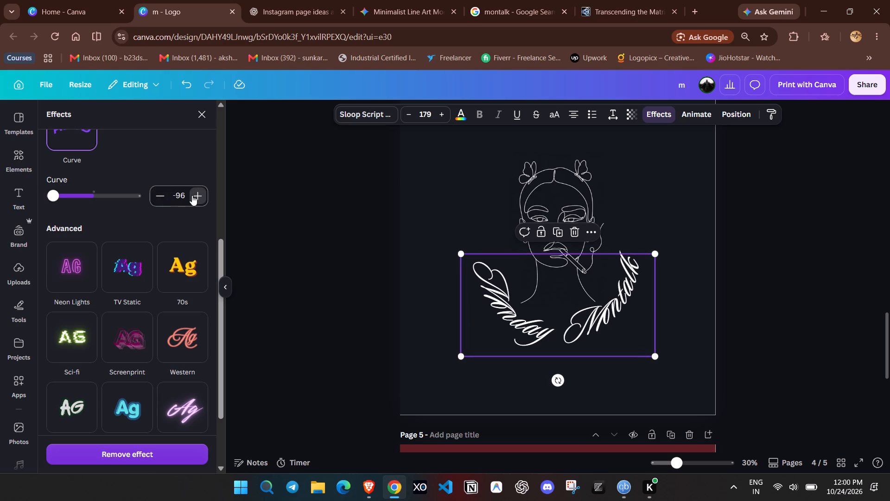
pyautogui.click(192, 195)
pyautogui.click(192, 195)
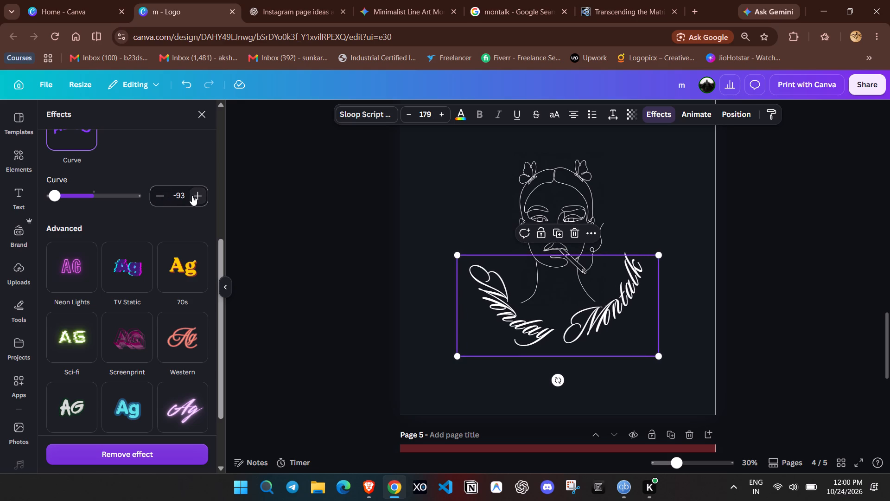
pyautogui.click(192, 195)
pyautogui.doubleClick(762, 253)
# Tighten the curve of page 5's Monday Montalk lettering slightly to match the arc on page 4.
pyautogui.scroll(-7, 762, 253)
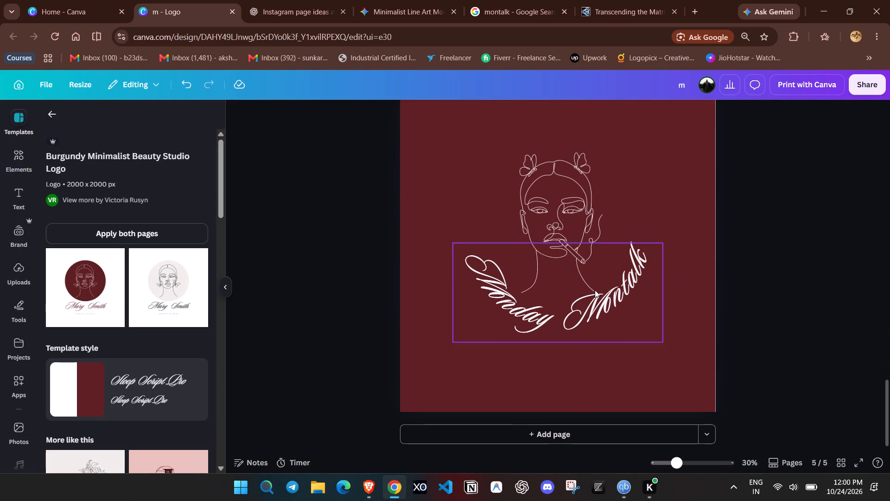
pyautogui.click(595, 290)
pyautogui.click(654, 105)
pyautogui.click(648, 116)
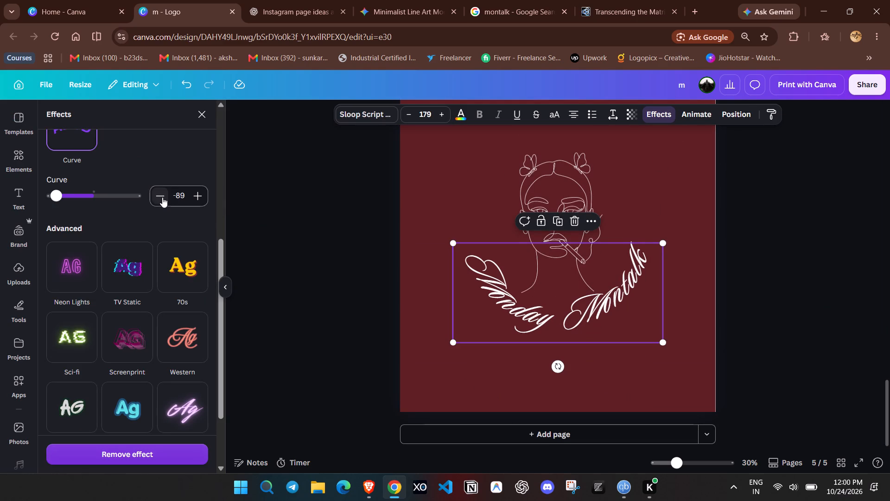
pyautogui.tripleClick(162, 197)
pyautogui.doubleClick(817, 255)
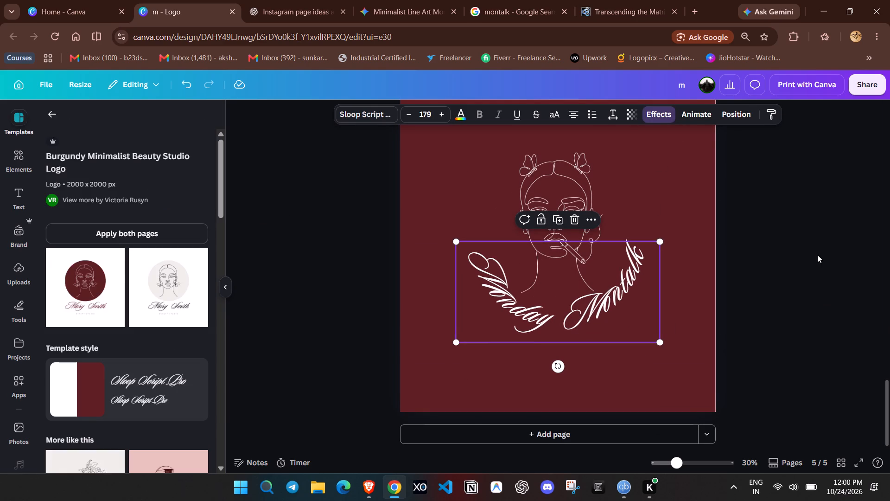
# Move the portrait and curved lettering on page 5 together slightly lower, comparing with page 4's layout.
pyautogui.scroll(7, 810, 293)
pyautogui.scroll(-7, 811, 293)
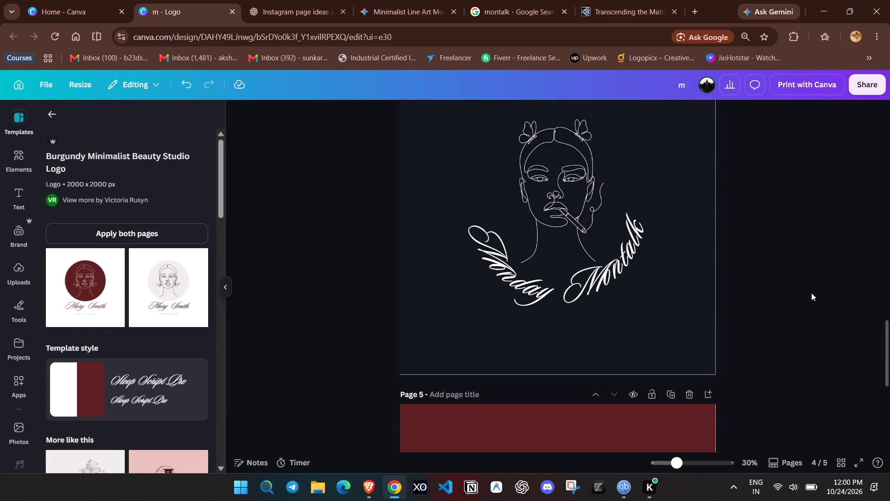
pyautogui.moveTo(464, 148); pyautogui.dragTo(636, 319)
pyautogui.moveTo(611, 208); pyautogui.dragTo(611, 214)
pyautogui.click(886, 211)
pyautogui.click(756, 232)
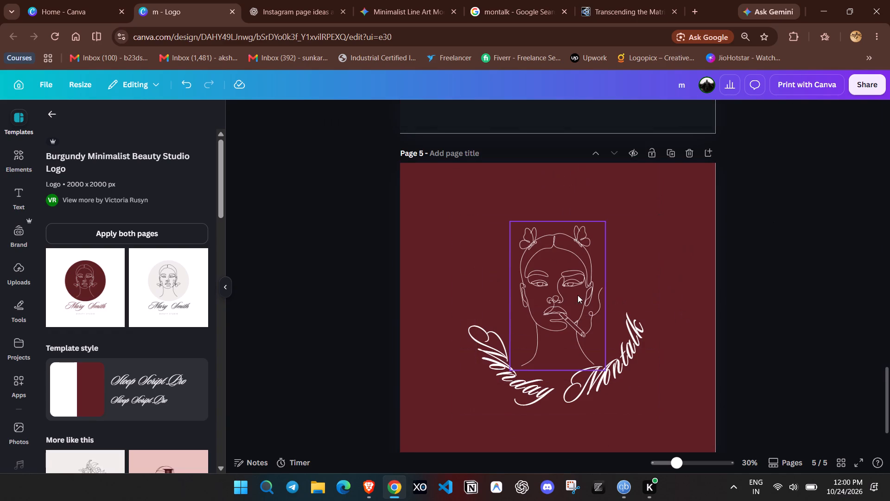
# Enlarge page 5's portrait slightly and shift it a little left, with its neckline close to the curved lettering.
pyautogui.click(578, 295)
pyautogui.moveTo(510, 223); pyautogui.dragTo(502, 213)
pyautogui.click(542, 260)
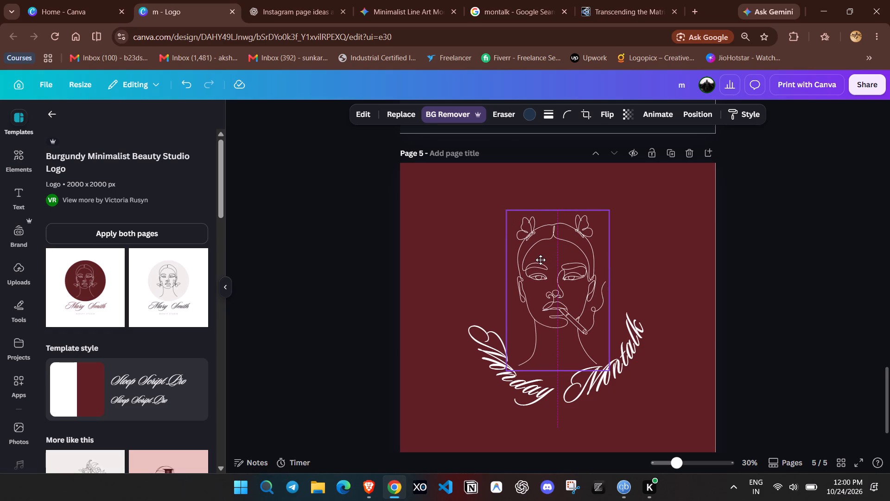
pyautogui.click(820, 279)
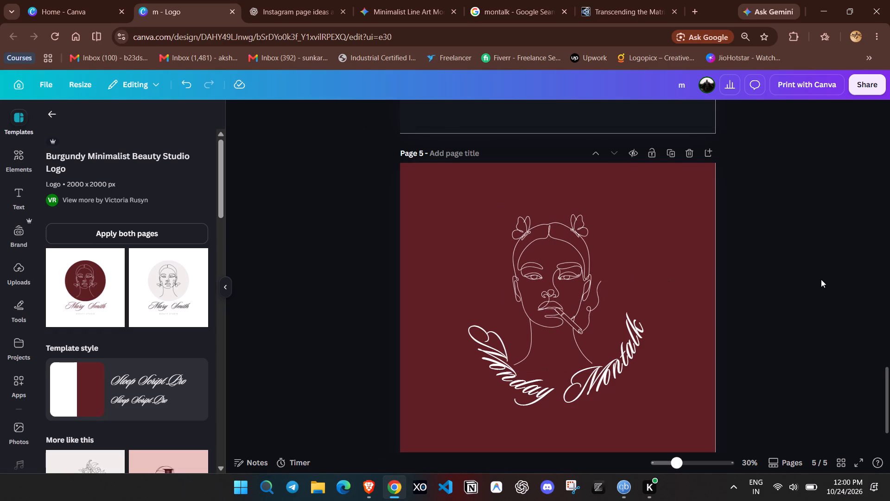
pyautogui.moveTo(680, 469); pyautogui.dragTo(690, 473)
pyautogui.scroll(-2, 708, 308)
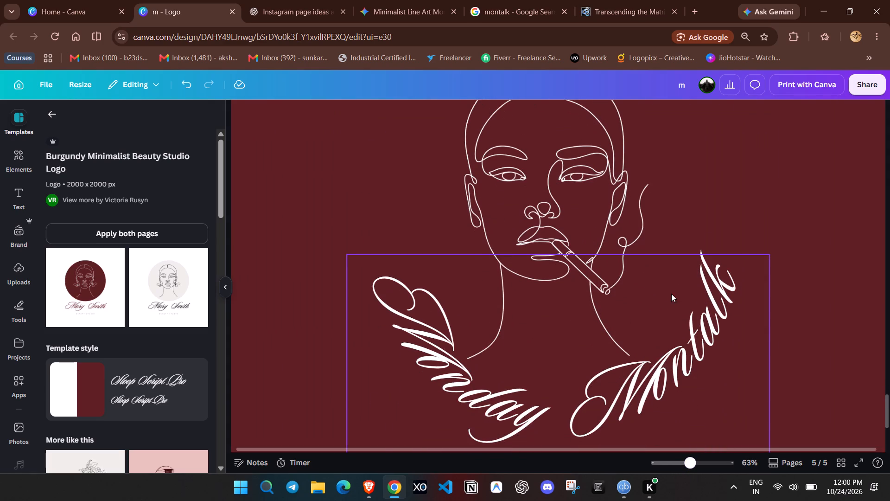
pyautogui.click(609, 176)
pyautogui.moveTo(607, 181); pyautogui.dragTo(607, 190)
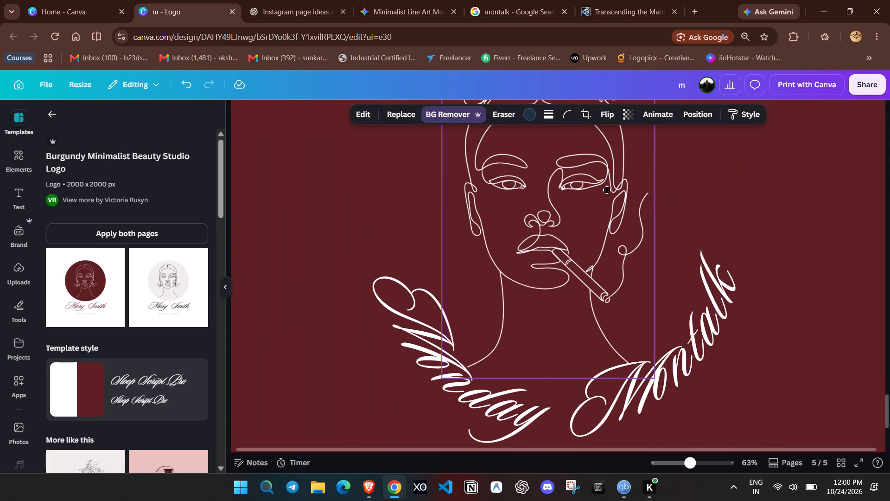
pyautogui.moveTo(607, 190); pyautogui.dragTo(605, 186)
pyautogui.click(794, 321)
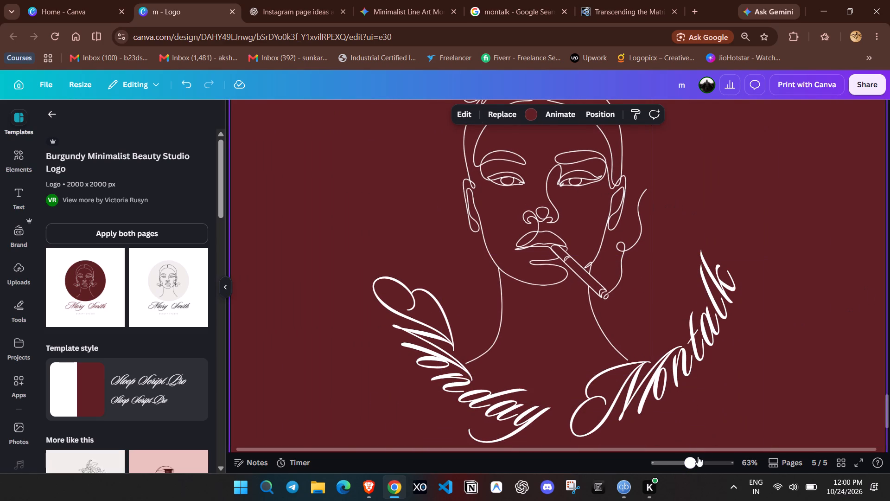
# Crop a little of the empty margin off the left side and top of page 4's portrait image.
pyautogui.moveTo(685, 464); pyautogui.dragTo(675, 459)
pyautogui.click(796, 304)
pyautogui.scroll(7, 796, 304)
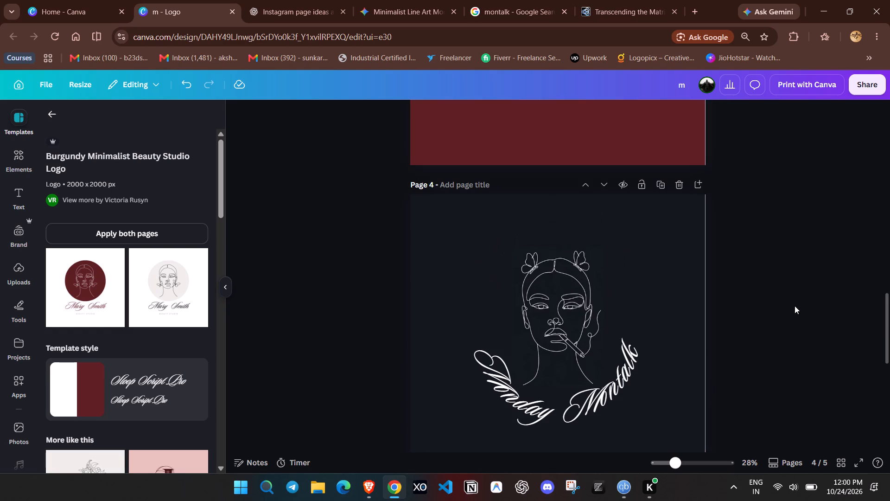
pyautogui.moveTo(672, 459); pyautogui.dragTo(688, 465)
pyautogui.scroll(-2, 693, 413)
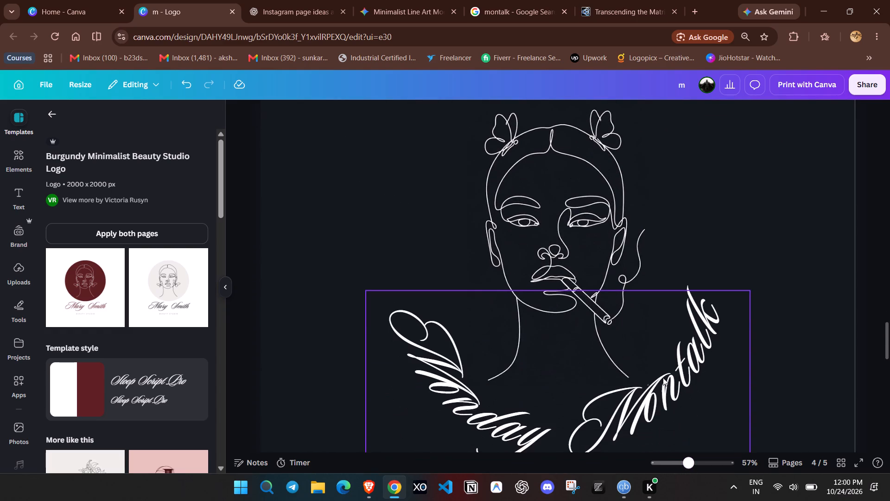
pyautogui.click(603, 263)
pyautogui.click(593, 263)
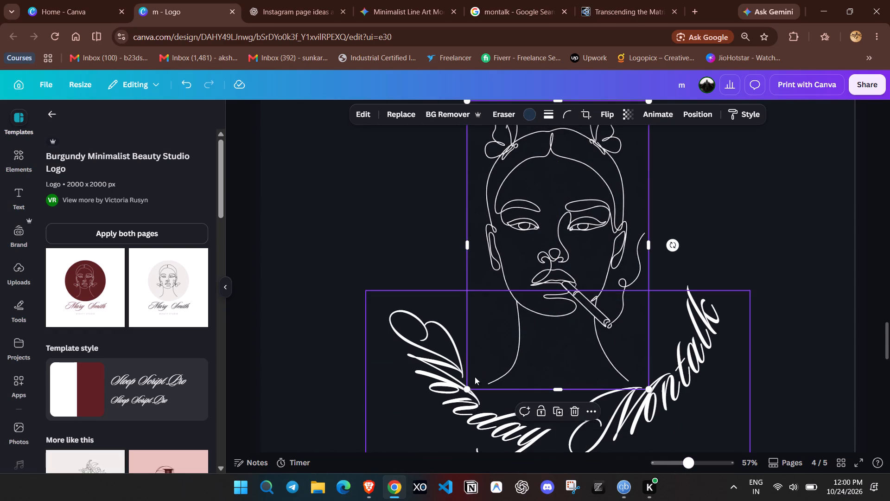
pyautogui.moveTo(470, 252); pyautogui.dragTo(483, 255)
pyautogui.scroll(2, 538, 233)
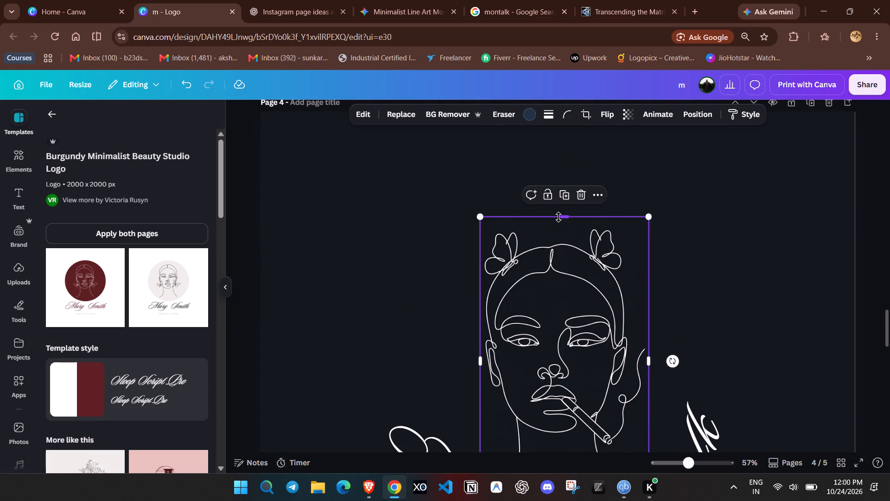
pyautogui.moveTo(559, 217); pyautogui.dragTo(562, 223)
# Enlarge page 4's portrait slightly and shift it a little left and down, with its neckline close to the curved lettering.
pyautogui.scroll(-2, 562, 265)
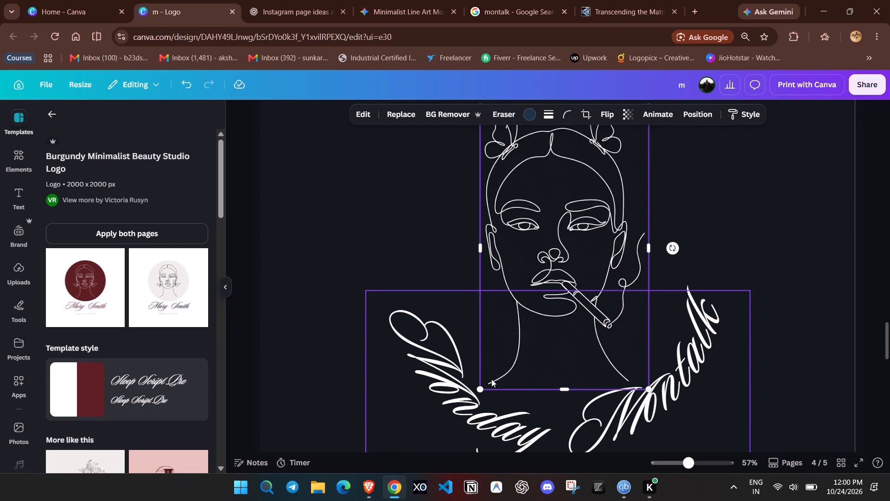
pyautogui.moveTo(480, 392); pyautogui.dragTo(470, 398)
pyautogui.moveTo(617, 303); pyautogui.dragTo(612, 307)
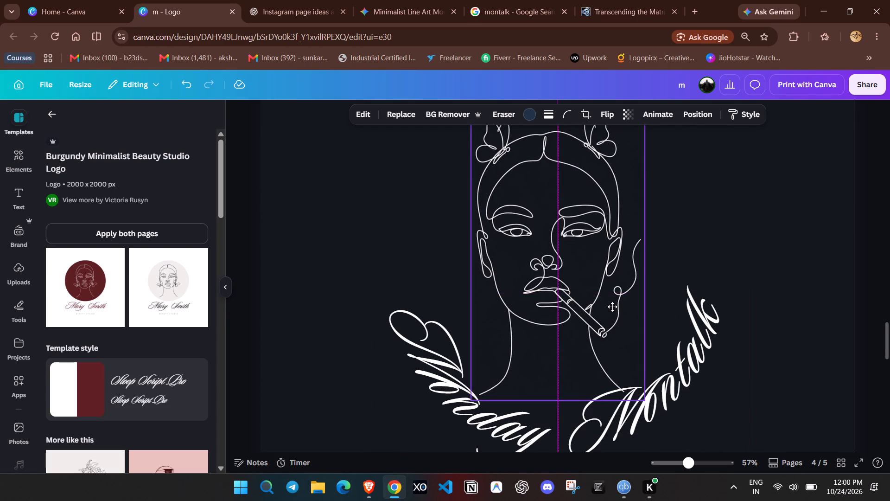
pyautogui.moveTo(612, 307); pyautogui.dragTo(612, 303)
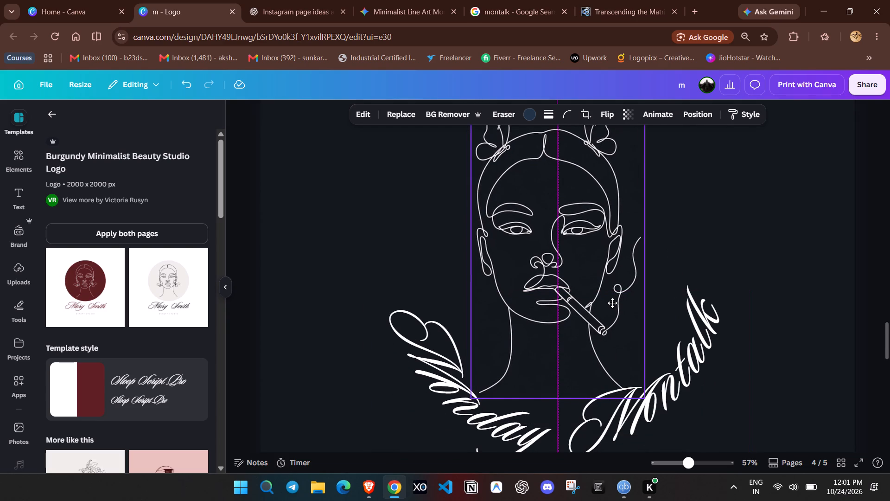
pyautogui.moveTo(612, 303); pyautogui.dragTo(610, 303)
pyautogui.click(873, 238)
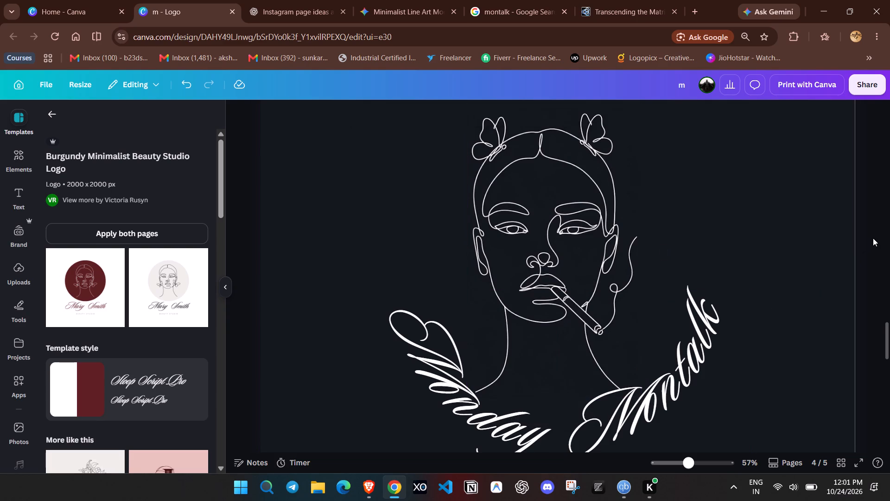
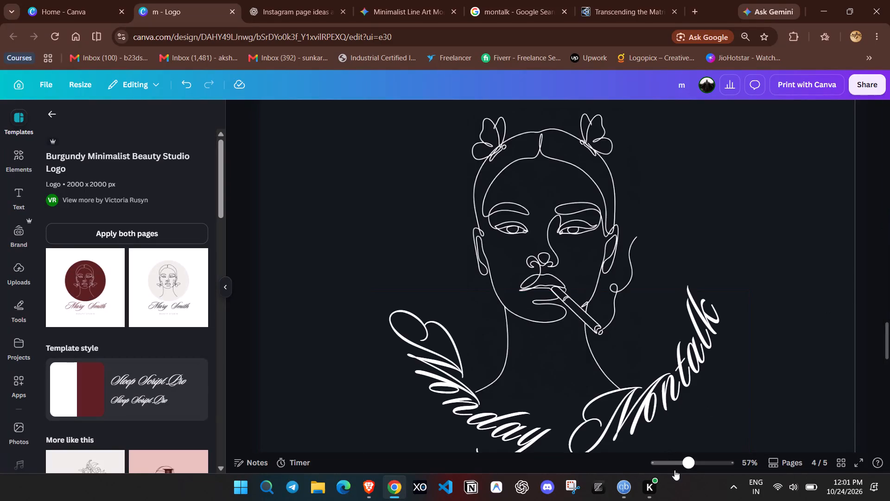
# Compare the finished portrait and curved lettering layouts on pages 4 and 5 at a reduced zoom.
pyautogui.moveTo(689, 468); pyautogui.dragTo(671, 464)
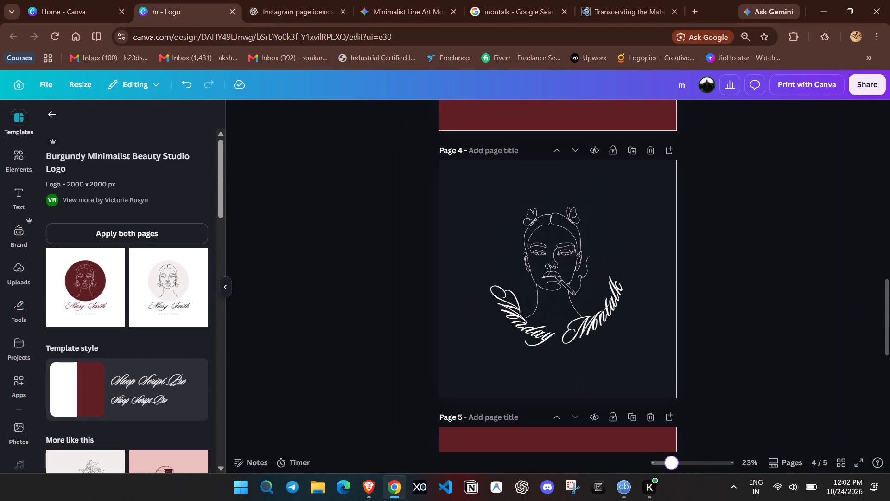
pyautogui.moveTo(671, 464); pyautogui.dragTo(675, 467)
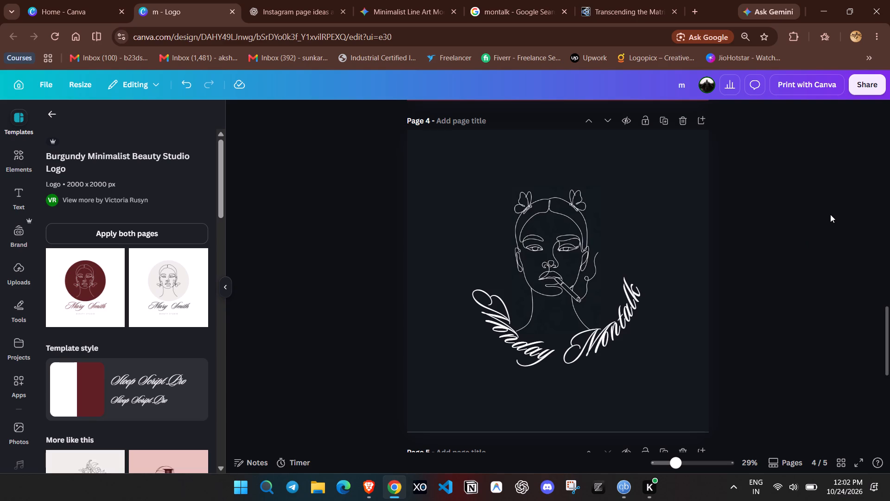
pyautogui.scroll(-8, 784, 241)
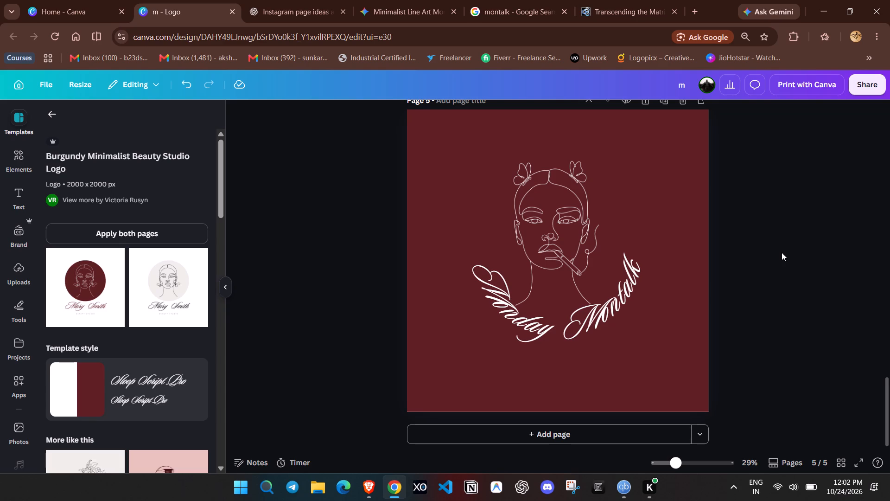
pyautogui.scroll(8, 719, 267)
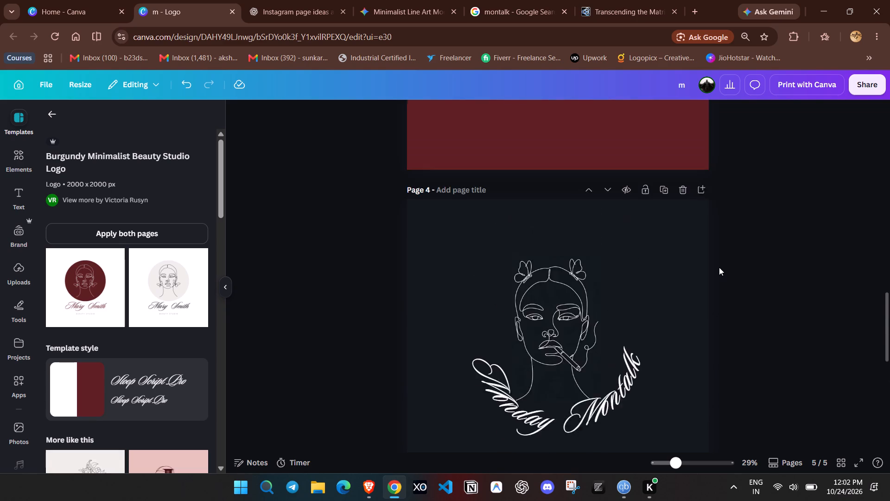
pyautogui.scroll(-3, 716, 270)
pyautogui.scroll(-4, 782, 220)
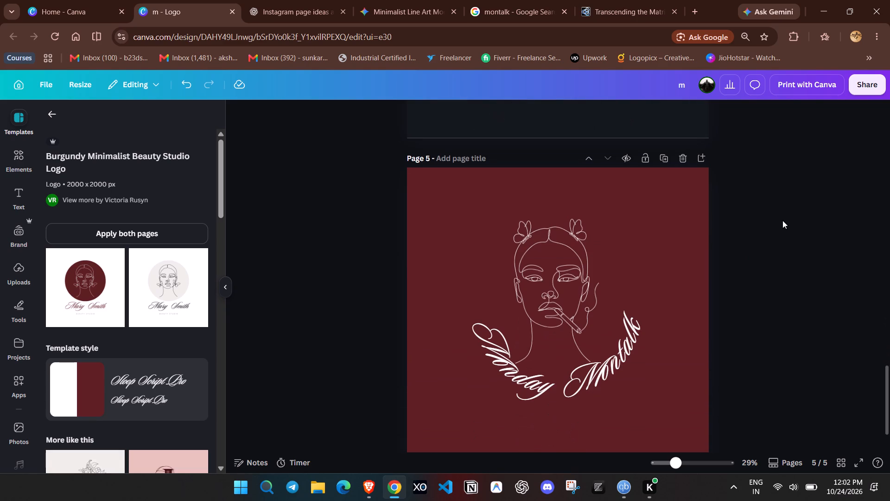
pyautogui.scroll(-1, 782, 220)
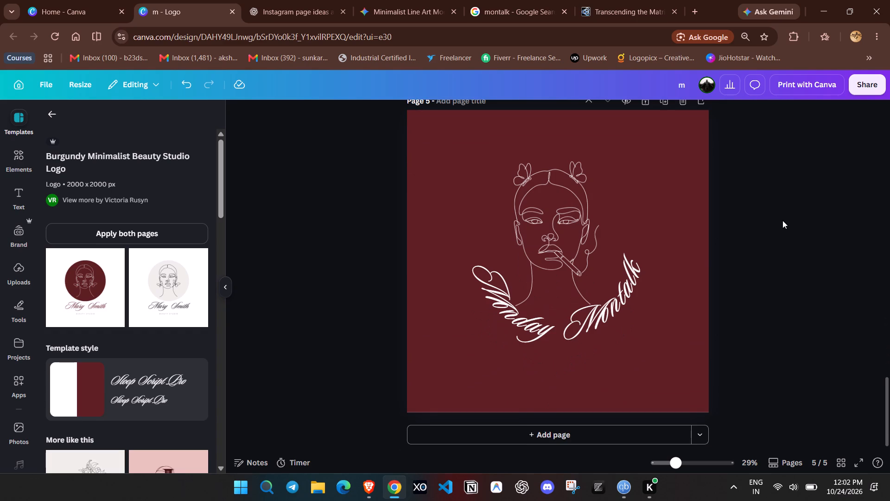
pyautogui.scroll(1, 782, 220)
pyautogui.scroll(-1, 783, 221)
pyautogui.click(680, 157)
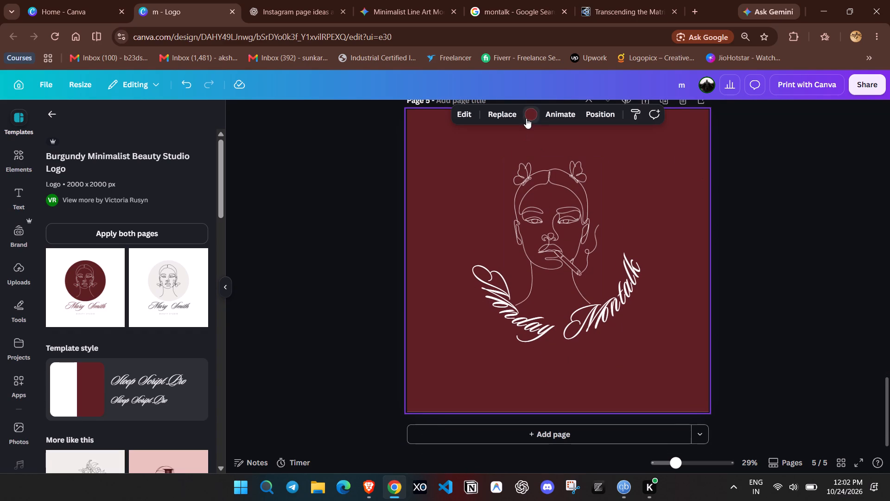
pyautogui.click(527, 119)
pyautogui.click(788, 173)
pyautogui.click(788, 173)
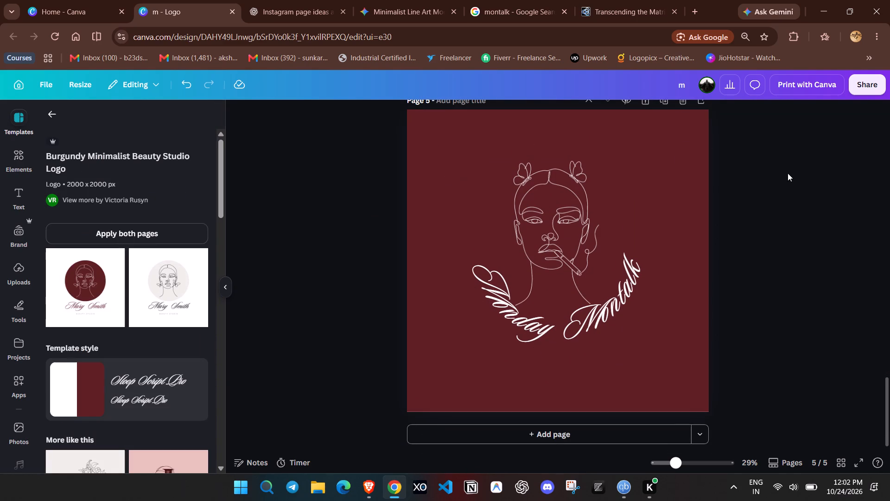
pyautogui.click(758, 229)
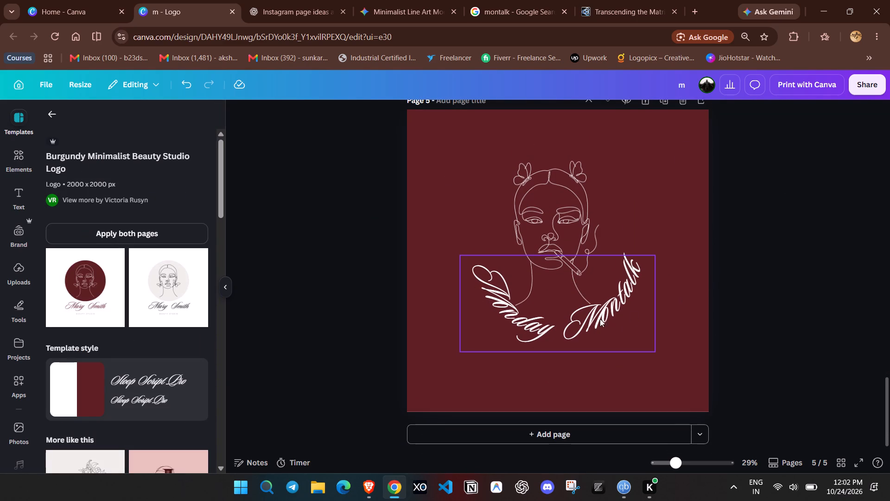
# Shift page 5's curved Monday Montalk lettering slightly left and down, centred under the portrait, and rotate it 2°.
pyautogui.click(584, 318)
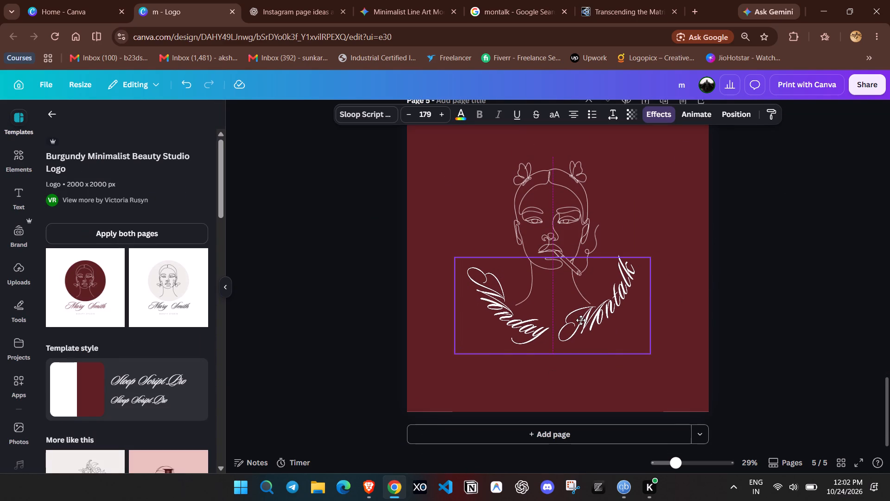
pyautogui.click(552, 376)
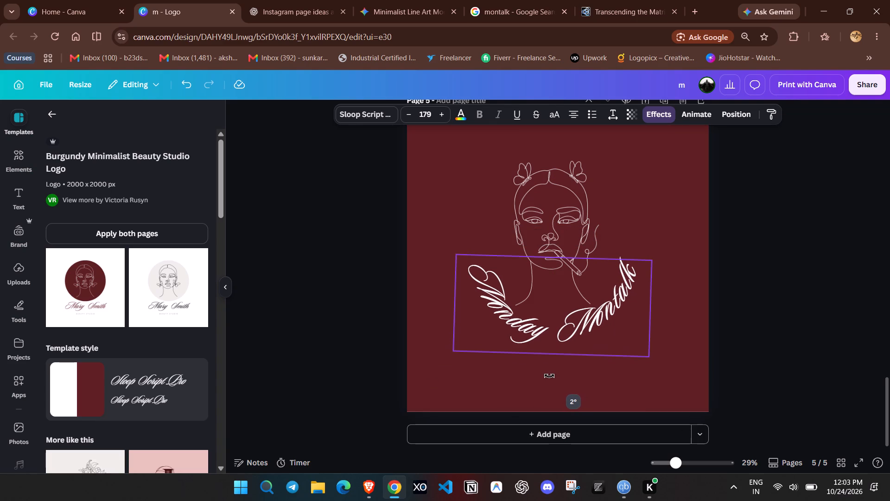
pyautogui.click(748, 283)
pyautogui.click(609, 311)
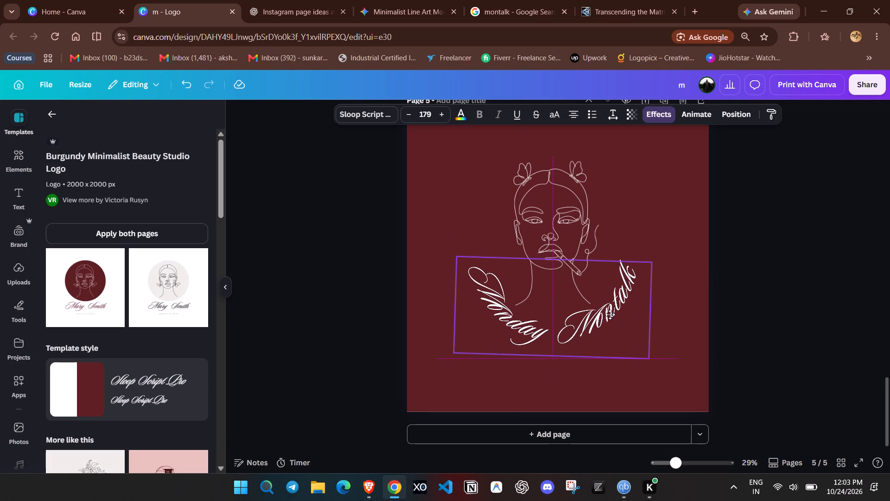
pyautogui.click(756, 245)
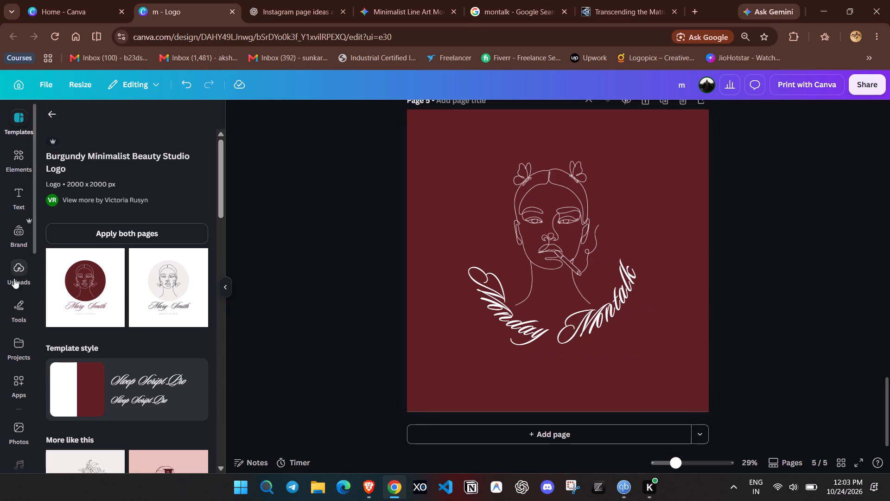
# Search the elements for "circle" and add the plain solid circle shape to page 5.
pyautogui.click(25, 146)
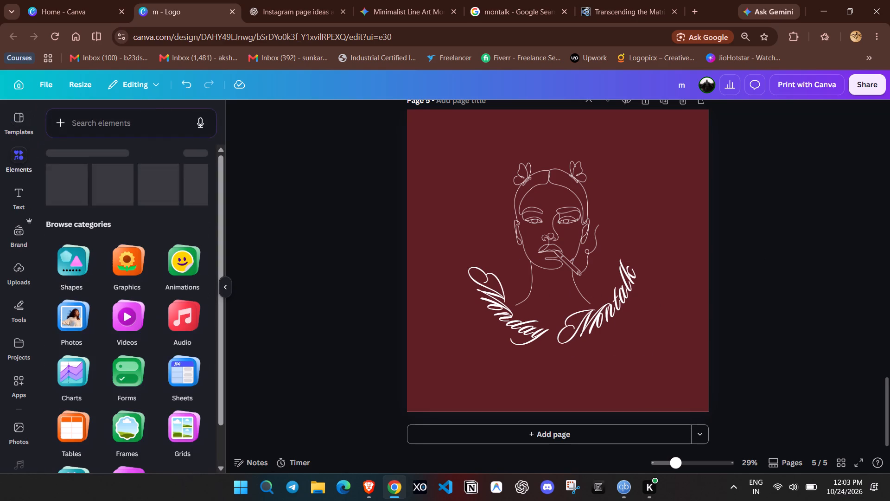
pyautogui.click(86, 130)
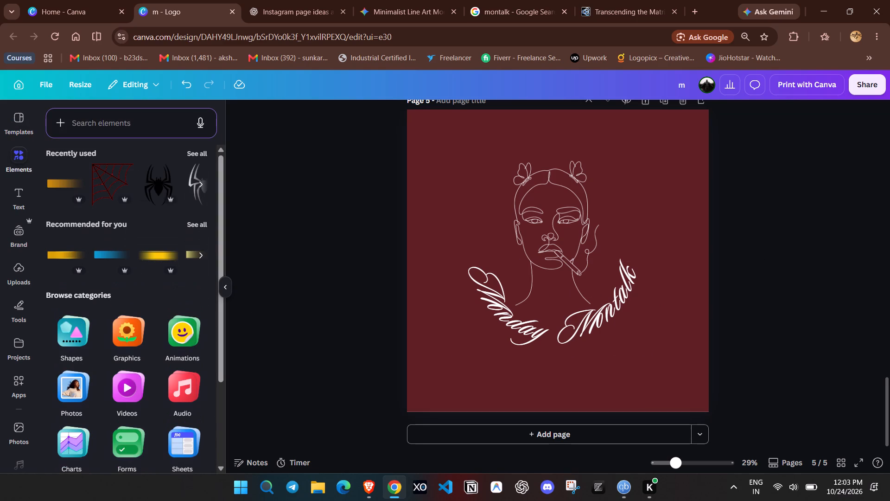
pyautogui.click(86, 129)
pyautogui.write('cir')
pyautogui.write('cle')
pyautogui.press('Return')
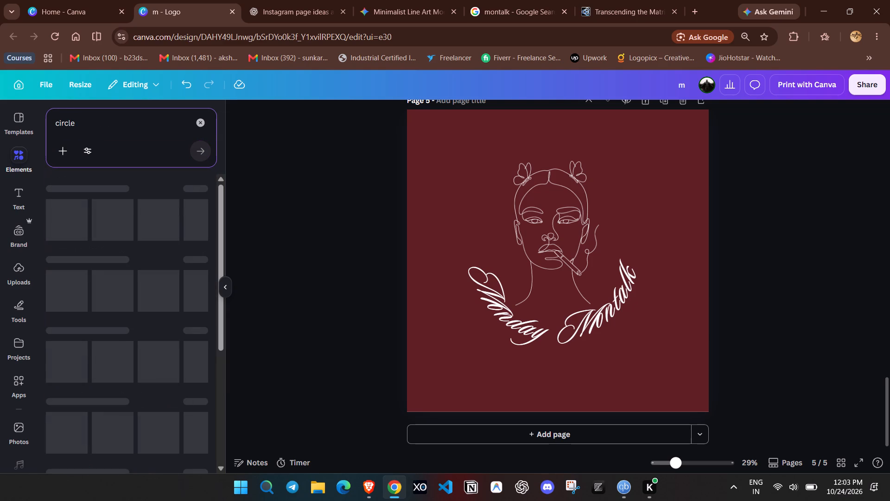
pyautogui.click(52, 211)
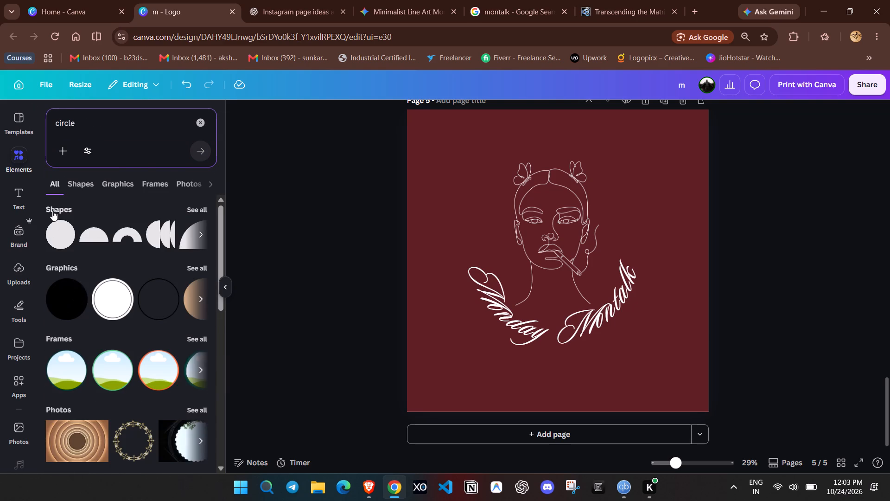
pyautogui.click(53, 182)
pyautogui.click(64, 246)
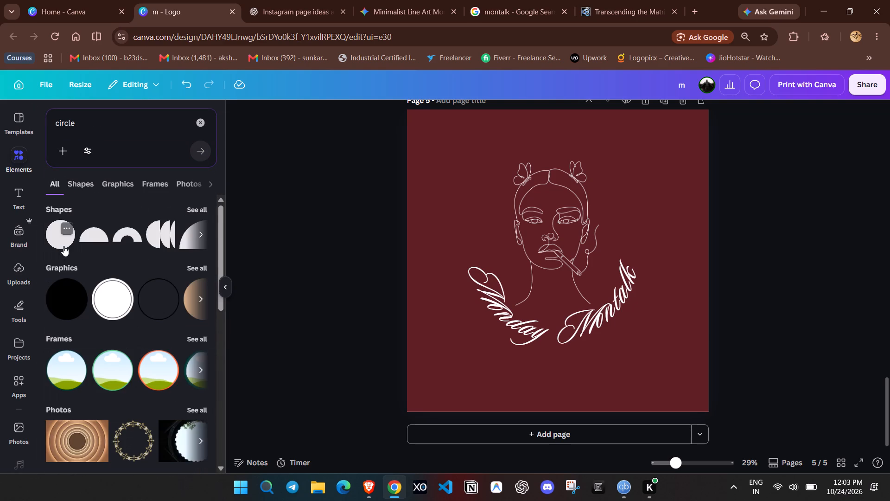
# Enlarge the circle to enclose the portrait and lettering, centring it on the lettering with their bottom edges aligned.
pyautogui.moveTo(516, 218); pyautogui.dragTo(457, 147)
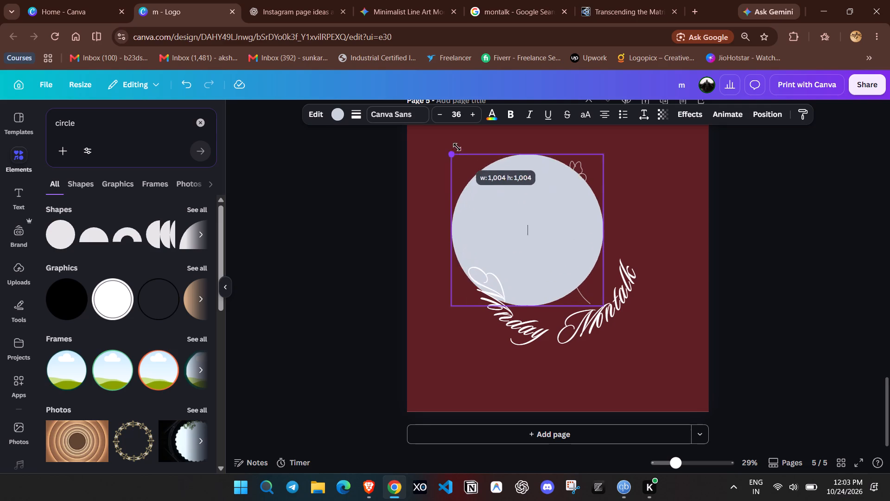
pyautogui.moveTo(457, 147); pyautogui.dragTo(456, 146)
pyautogui.moveTo(531, 228); pyautogui.dragTo(570, 253)
pyautogui.click(706, 206)
pyautogui.moveTo(543, 210); pyautogui.dragTo(572, 223)
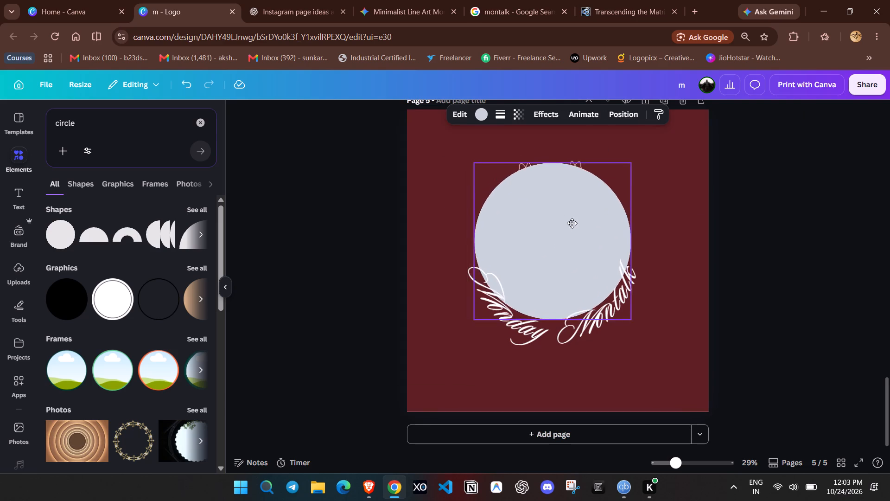
pyautogui.moveTo(572, 223); pyautogui.dragTo(570, 211)
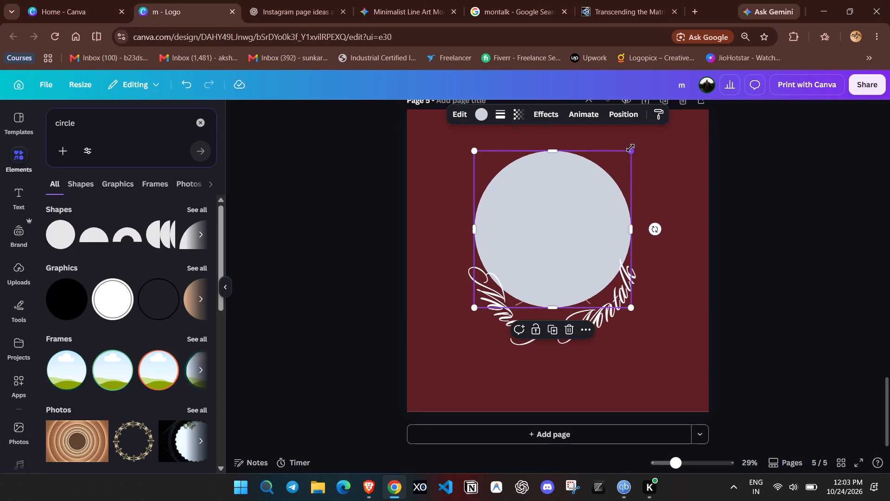
pyautogui.moveTo(630, 148); pyautogui.dragTo(683, 111)
pyautogui.moveTo(634, 198); pyautogui.dragTo(613, 238)
pyautogui.moveTo(658, 146); pyautogui.dragTo(671, 131)
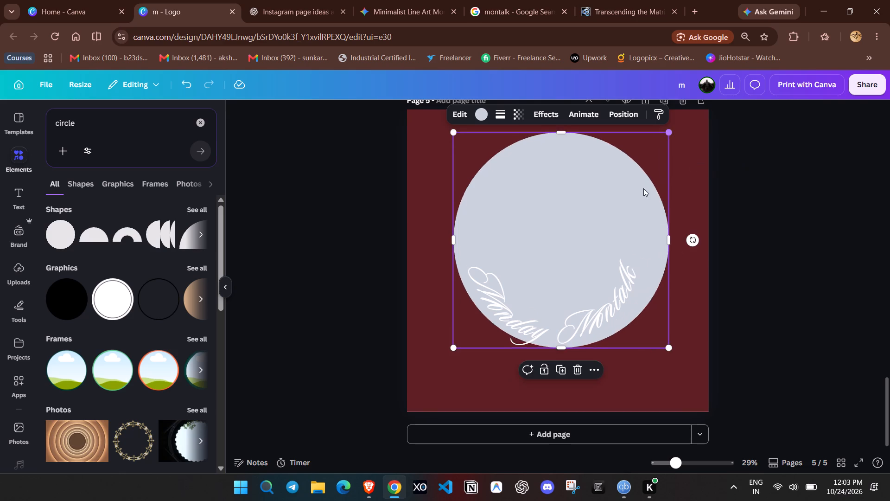
pyautogui.moveTo(637, 198); pyautogui.dragTo(632, 206)
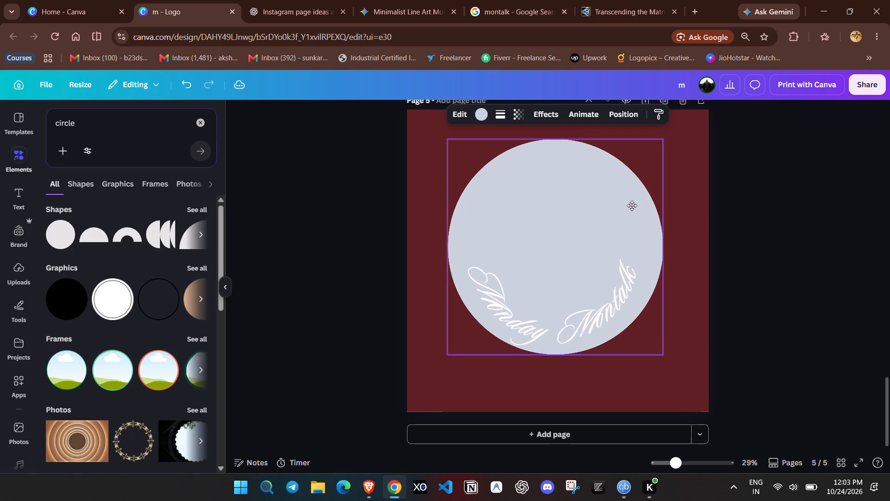
pyautogui.moveTo(632, 206); pyautogui.dragTo(629, 207)
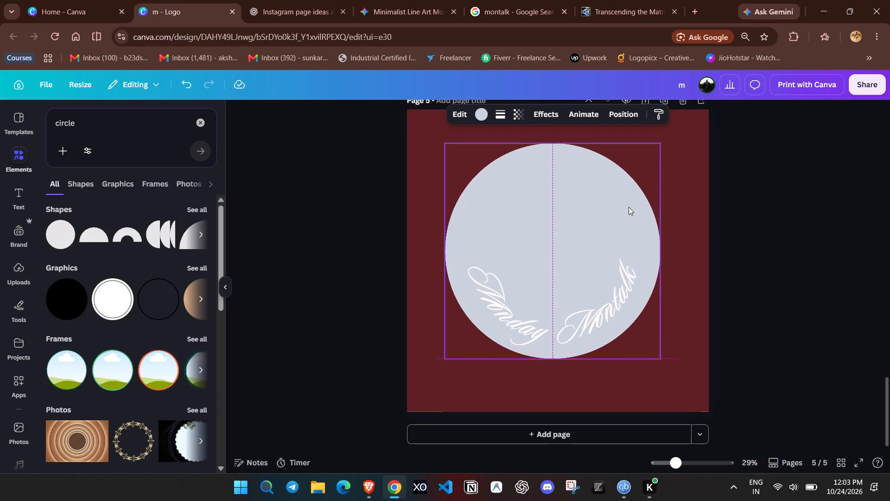
# Open the object options for the large circle on page 5.
pyautogui.rightClick(612, 178)
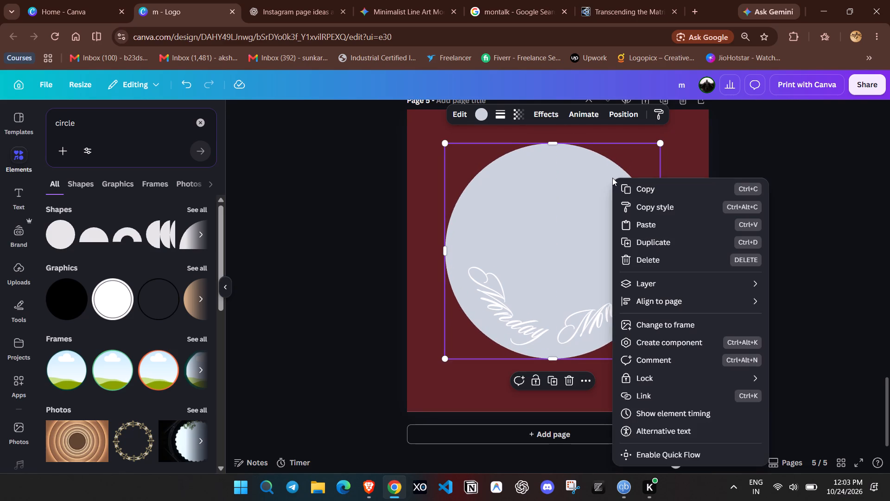
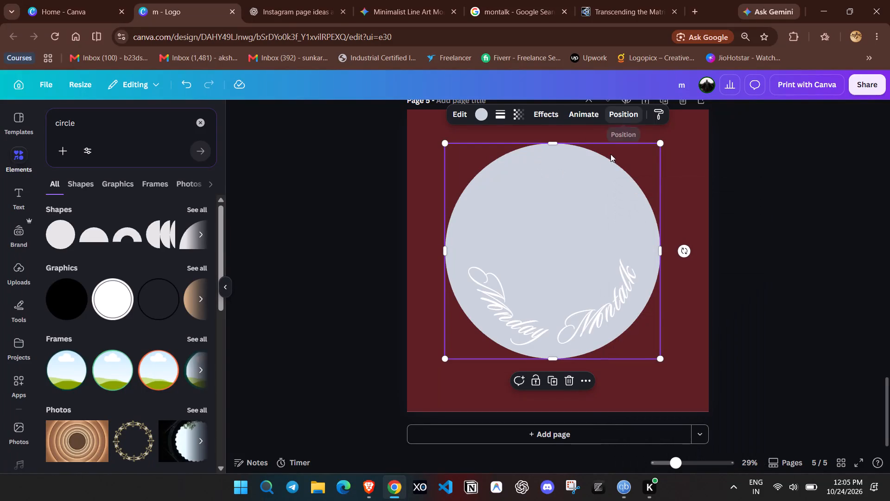
# Send the large circle on page 5 one layer backward, behind the portrait line art.
pyautogui.rightClick(604, 164)
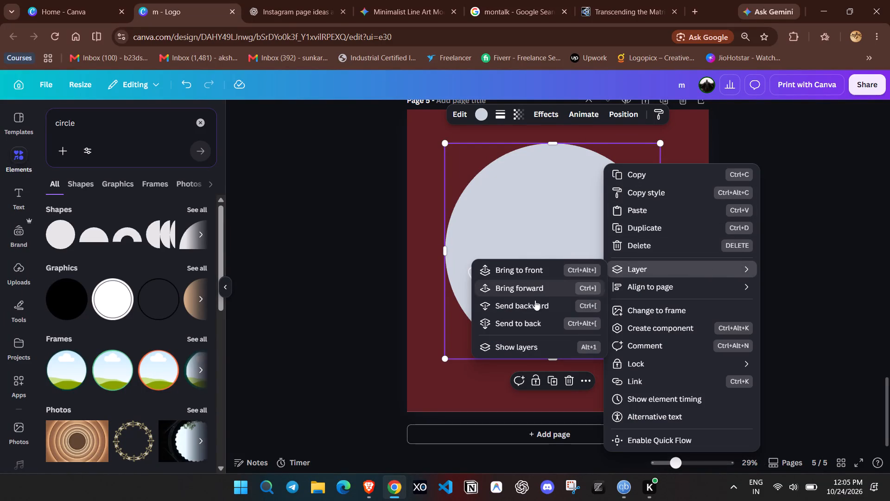
pyautogui.click(531, 307)
# Recolour the large circle on page 5 to the page's dark red, #5e1f23.
pyautogui.click(487, 112)
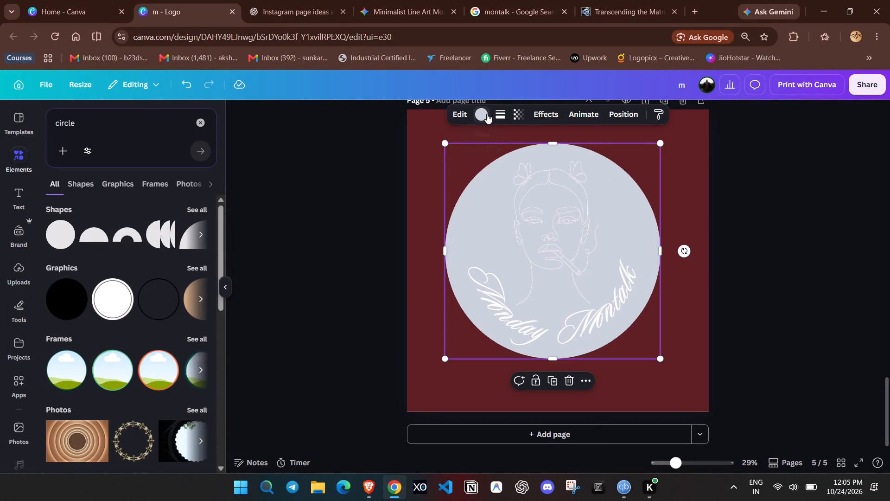
pyautogui.click(480, 119)
pyautogui.click(123, 193)
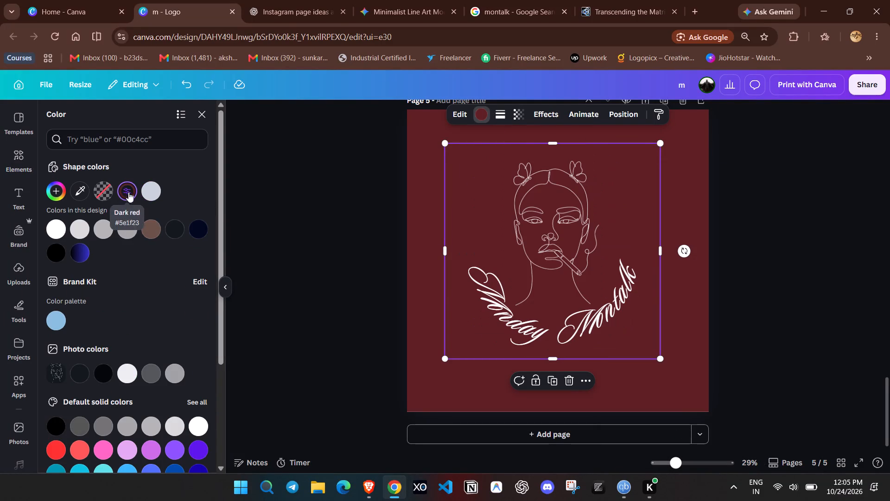
# Apply the Glow effect to the dark red circle on page 5.
pyautogui.click(538, 114)
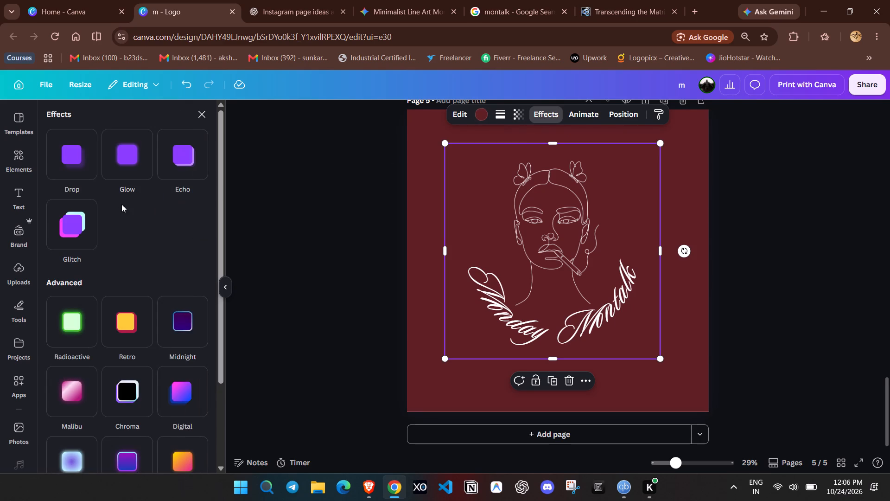
pyautogui.click(124, 182)
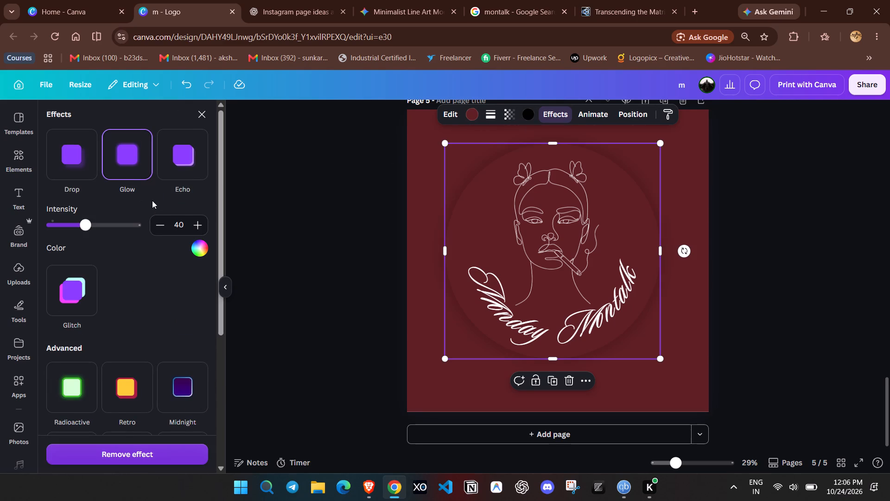
pyautogui.doubleClick(793, 180)
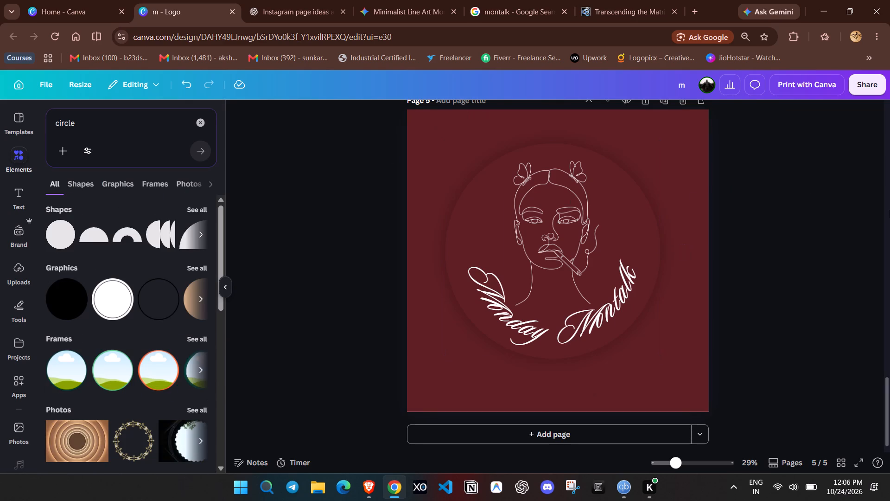
# Select the circle, portrait and lettering together and move them to the exact centre of page 5.
pyautogui.moveTo(427, 138); pyautogui.dragTo(430, 139)
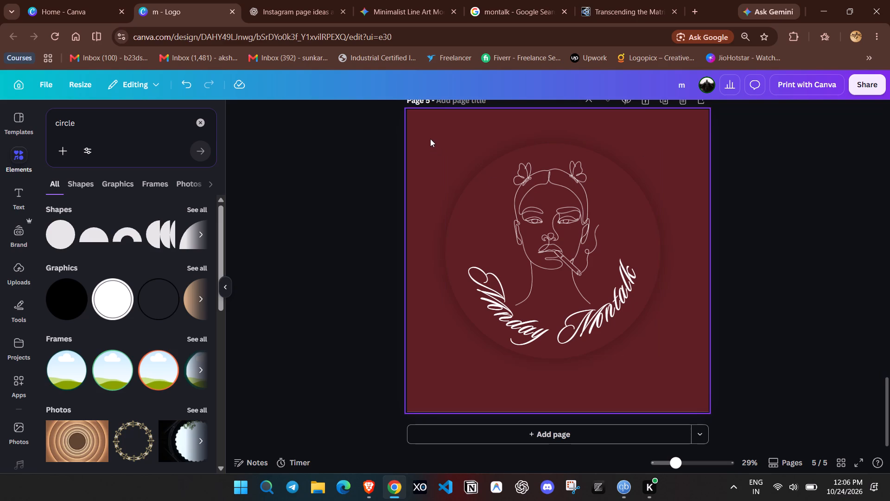
pyautogui.moveTo(430, 139); pyautogui.dragTo(661, 349)
pyautogui.moveTo(643, 155); pyautogui.dragTo(645, 163)
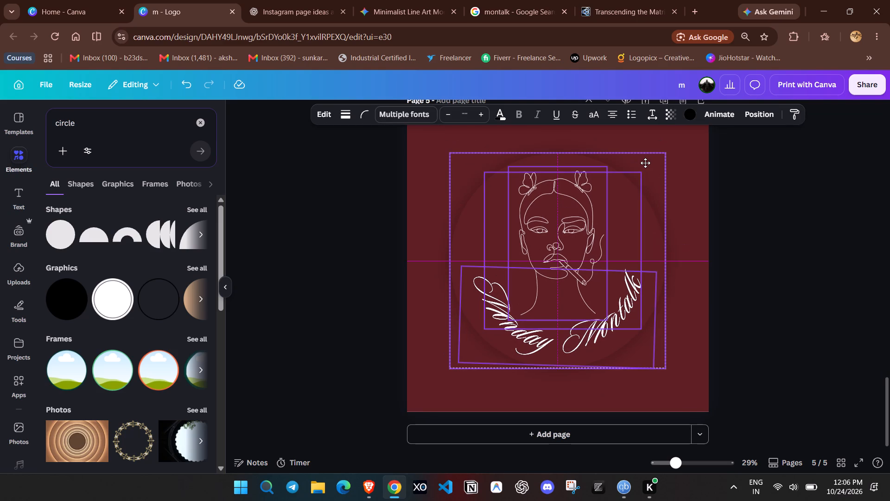
pyautogui.moveTo(645, 163); pyautogui.dragTo(645, 165)
pyautogui.click(825, 181)
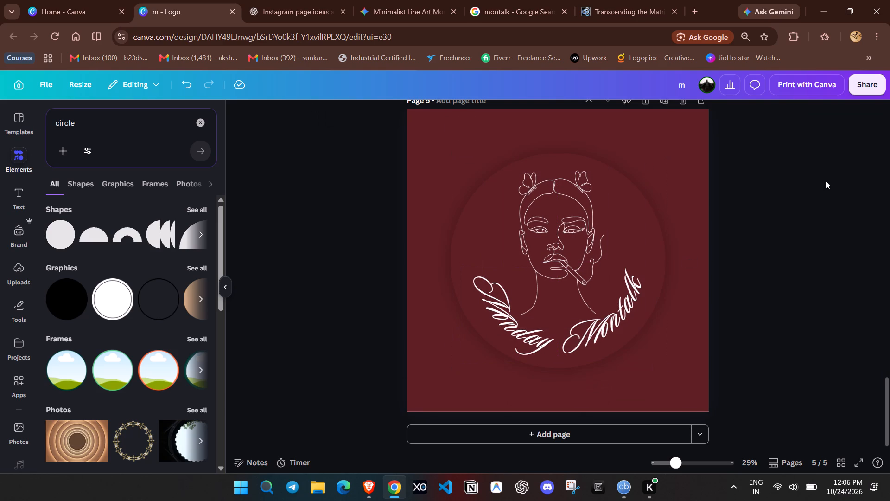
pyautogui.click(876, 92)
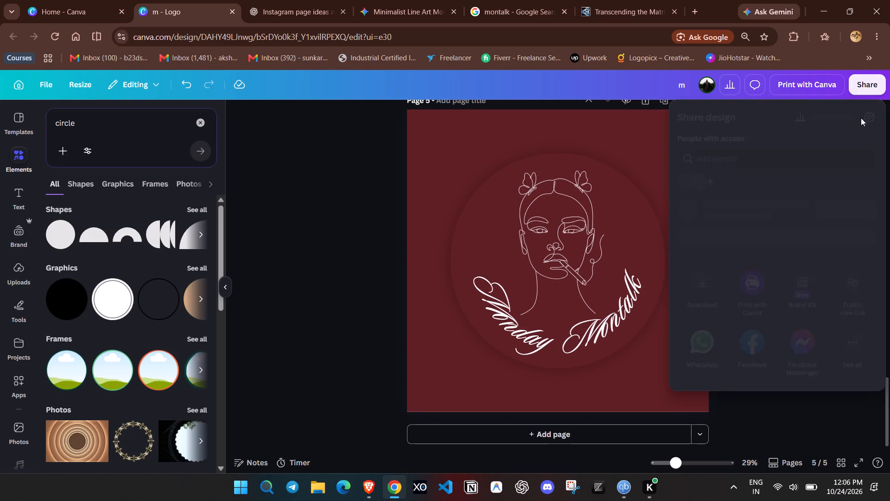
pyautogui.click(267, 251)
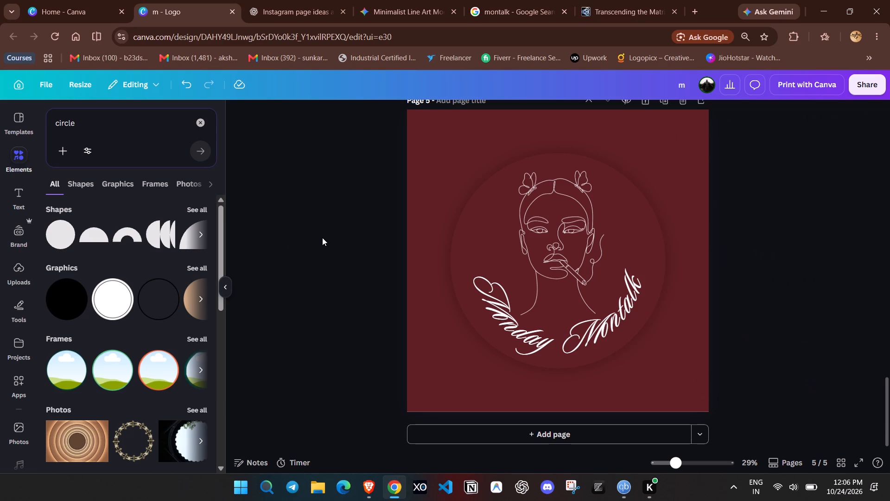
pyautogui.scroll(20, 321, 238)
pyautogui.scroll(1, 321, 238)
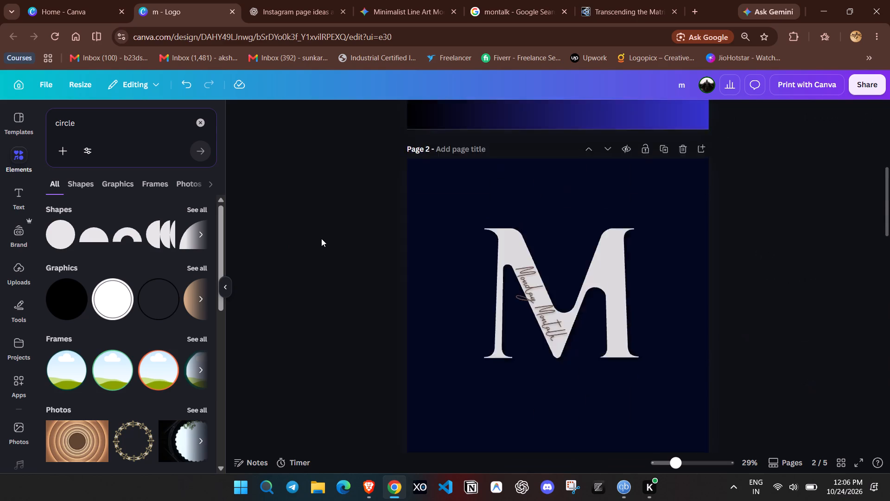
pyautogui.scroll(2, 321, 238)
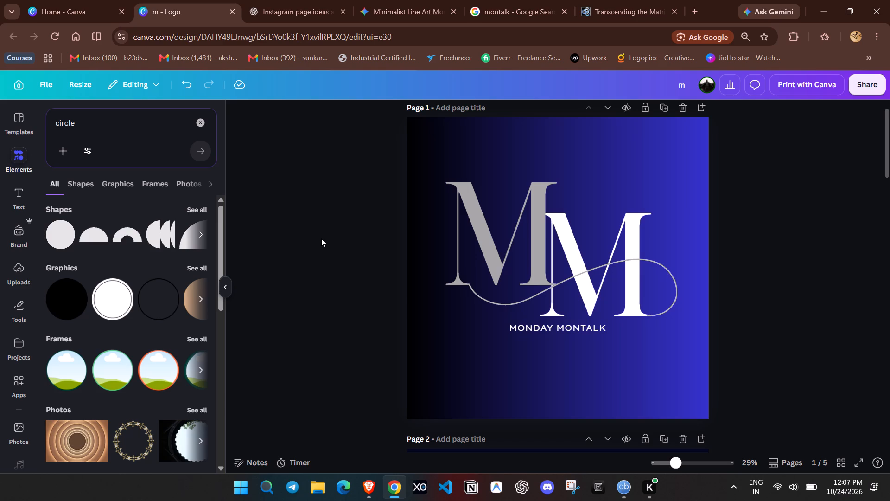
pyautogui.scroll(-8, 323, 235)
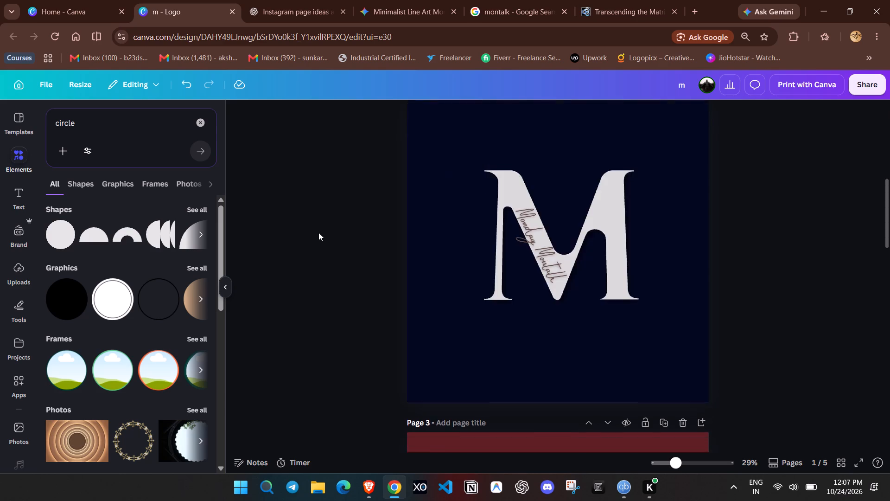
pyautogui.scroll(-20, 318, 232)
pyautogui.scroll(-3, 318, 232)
# Rename the design as mm.
pyautogui.click(677, 87)
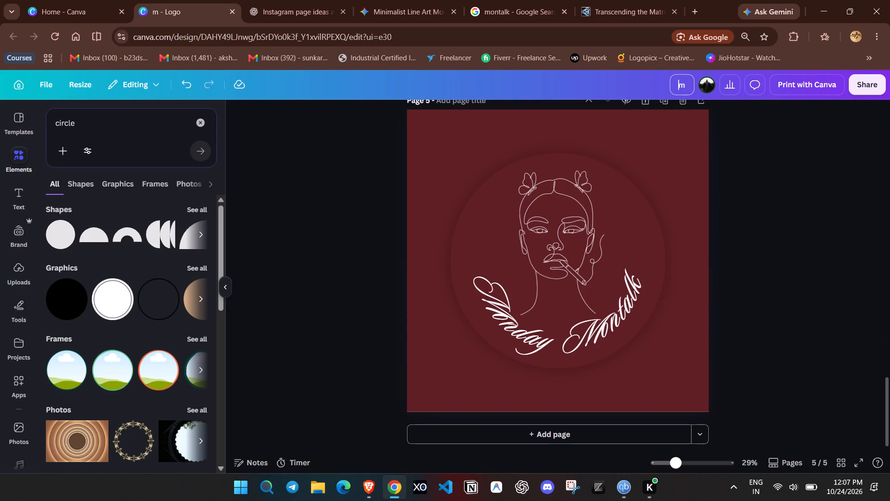
pyautogui.click(686, 89)
pyautogui.press('0')
pyautogui.press('m')
pyautogui.click(780, 165)
pyautogui.click(680, 81)
pyautogui.press('BackSpace')
pyautogui.click(771, 154)
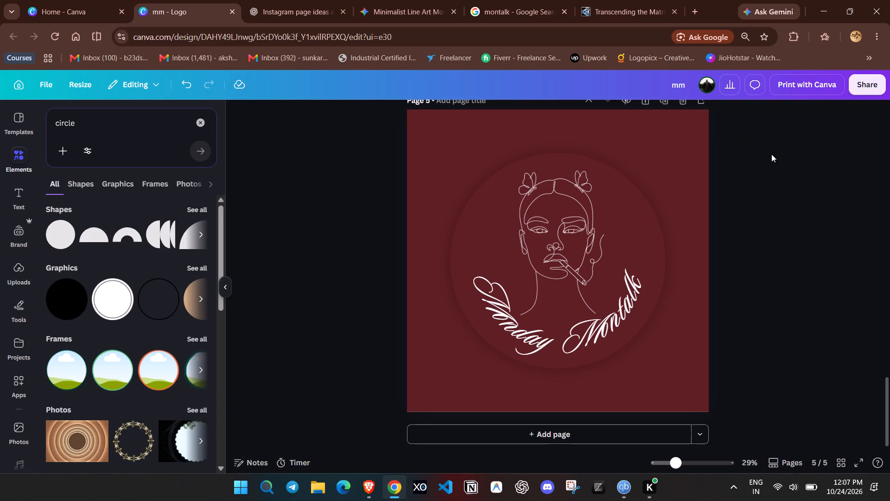
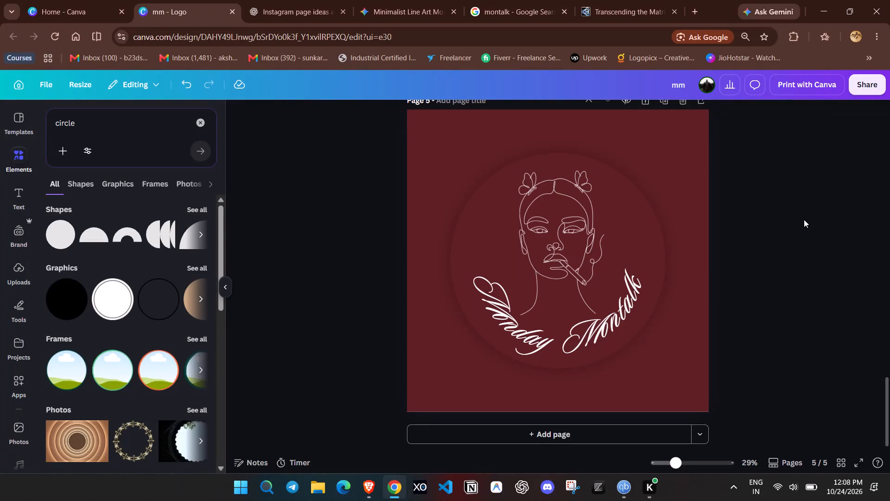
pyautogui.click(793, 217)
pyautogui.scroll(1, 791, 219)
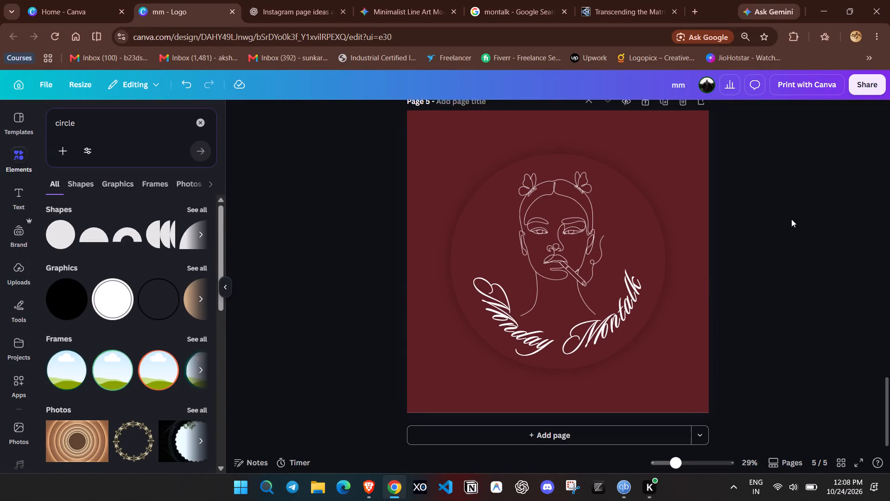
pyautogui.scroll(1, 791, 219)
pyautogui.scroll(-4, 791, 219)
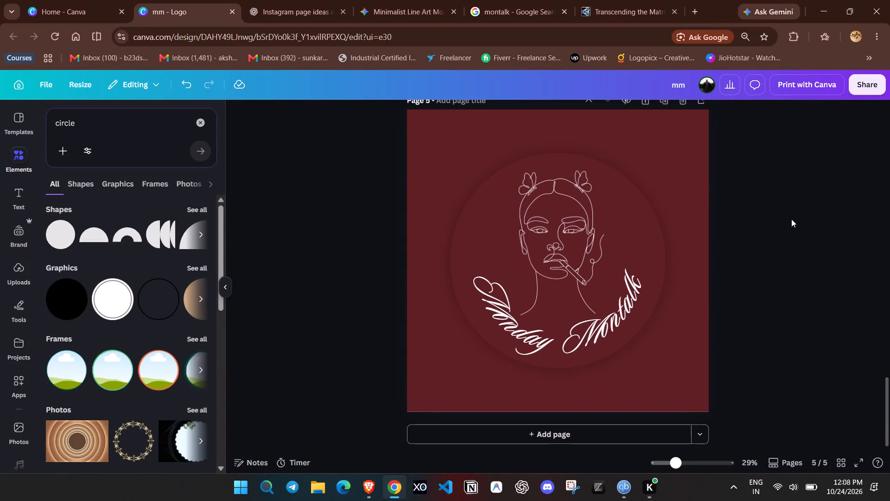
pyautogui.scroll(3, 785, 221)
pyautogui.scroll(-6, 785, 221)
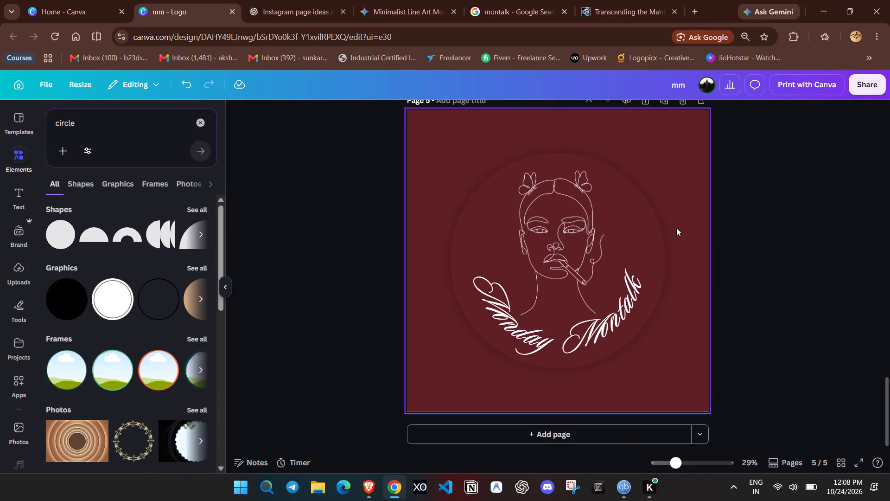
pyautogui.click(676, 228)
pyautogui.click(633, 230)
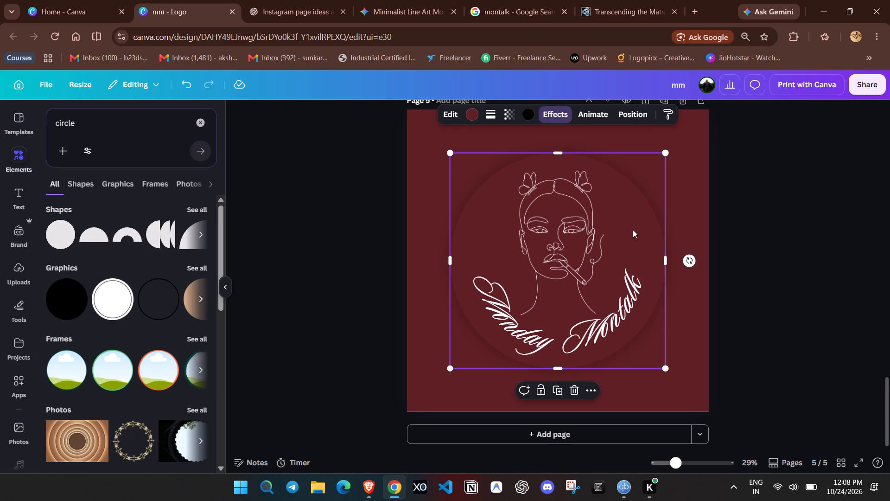
# Switch to ChatGPT to look through the Instagram page ideas chat, and return to the mm logo design.
pyautogui.click(261, 0)
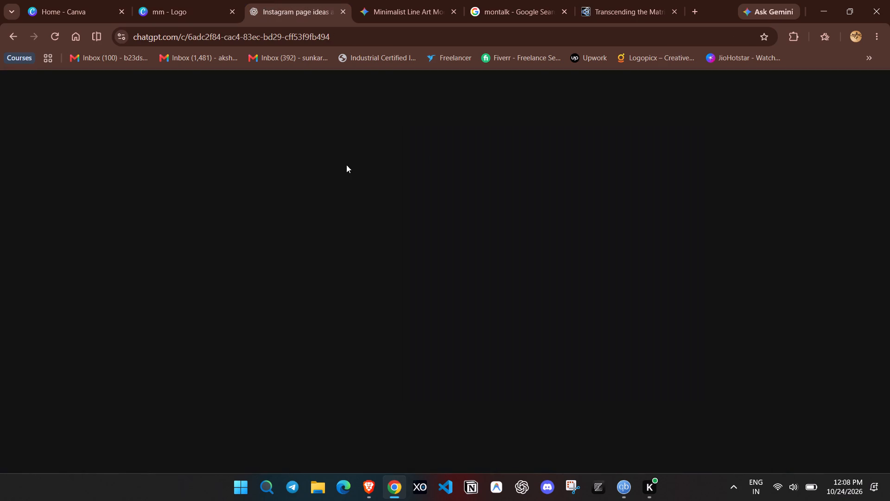
pyautogui.scroll(8, 298, 209)
pyautogui.scroll(-5, 298, 209)
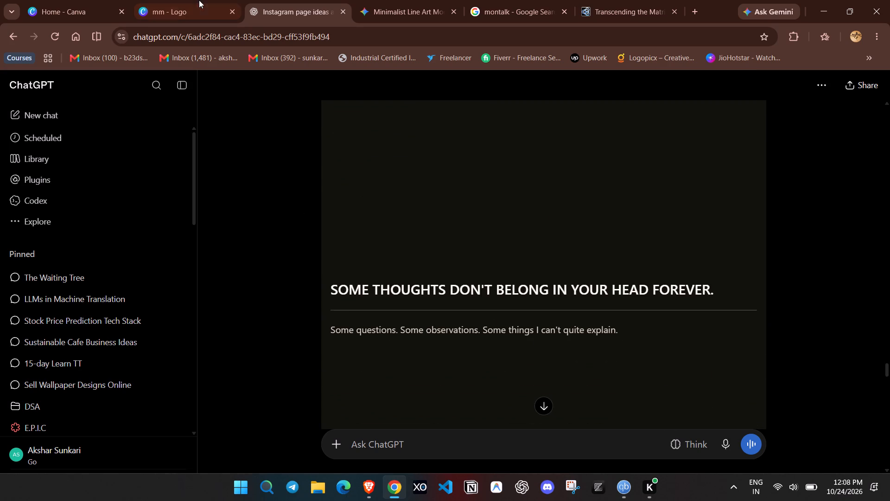
pyautogui.click(195, 0)
pyautogui.click(342, 303)
pyautogui.click(439, 323)
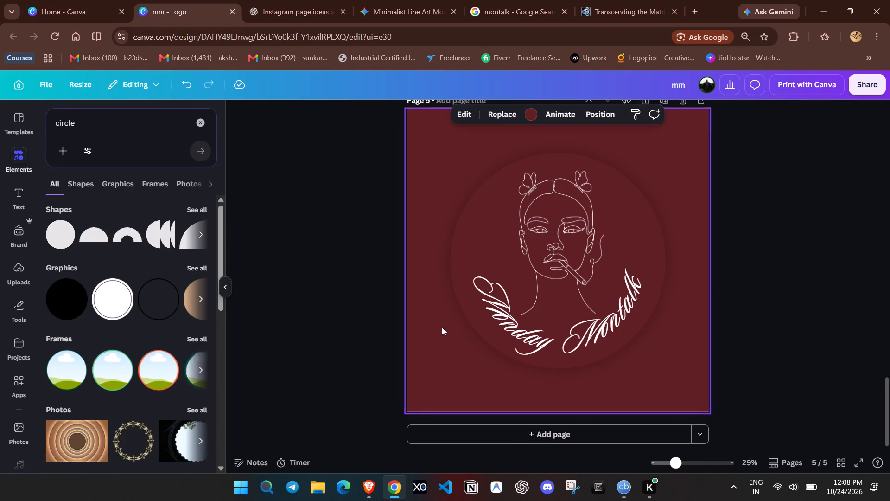
pyautogui.click(832, 303)
# Delete the first three pages: the blue MM monogram, the navy single M and the red portrait without lettering.
pyautogui.scroll(17, 791, 317)
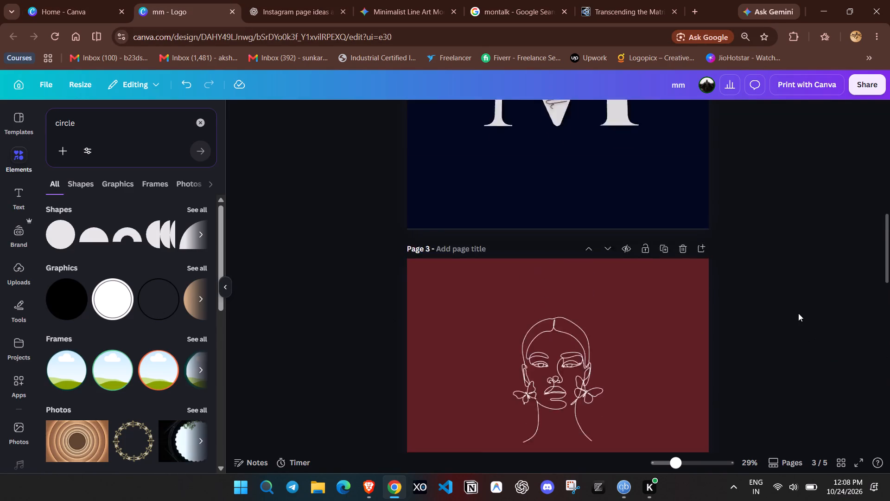
pyautogui.scroll(20, 798, 313)
pyautogui.scroll(17, 798, 313)
pyautogui.scroll(7, 804, 318)
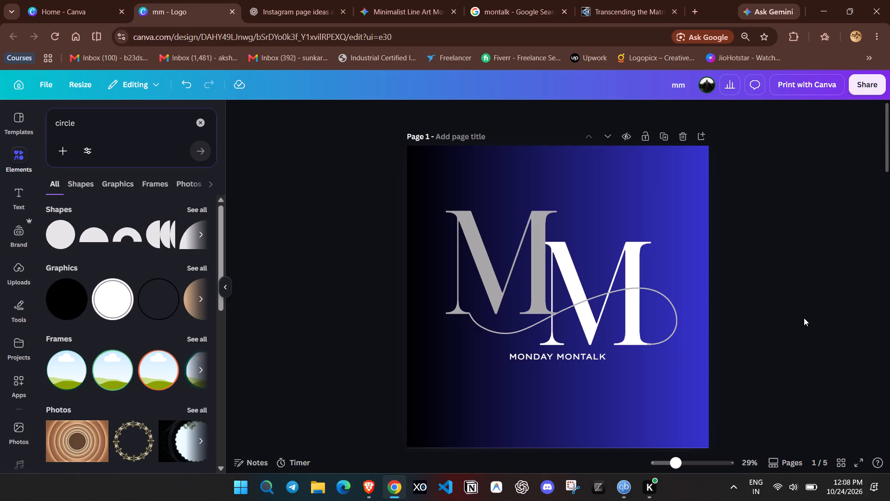
pyautogui.scroll(10, 804, 318)
pyautogui.click(684, 135)
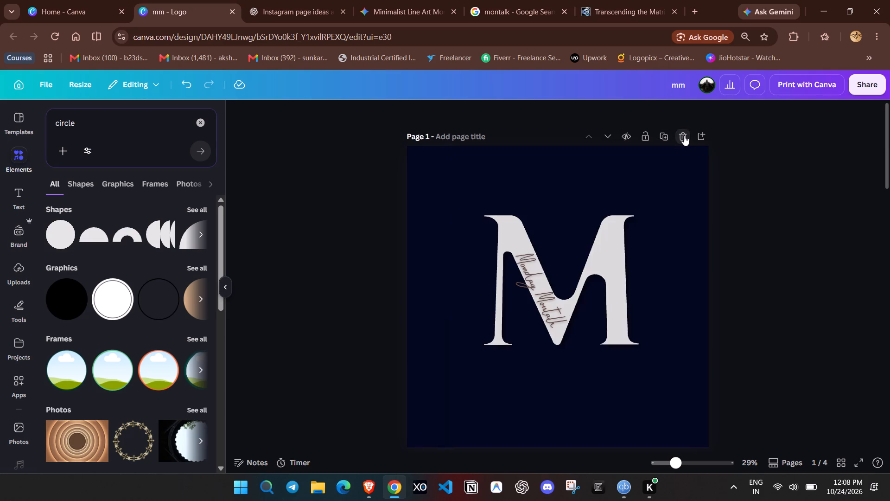
pyautogui.click(684, 135)
pyautogui.click(681, 138)
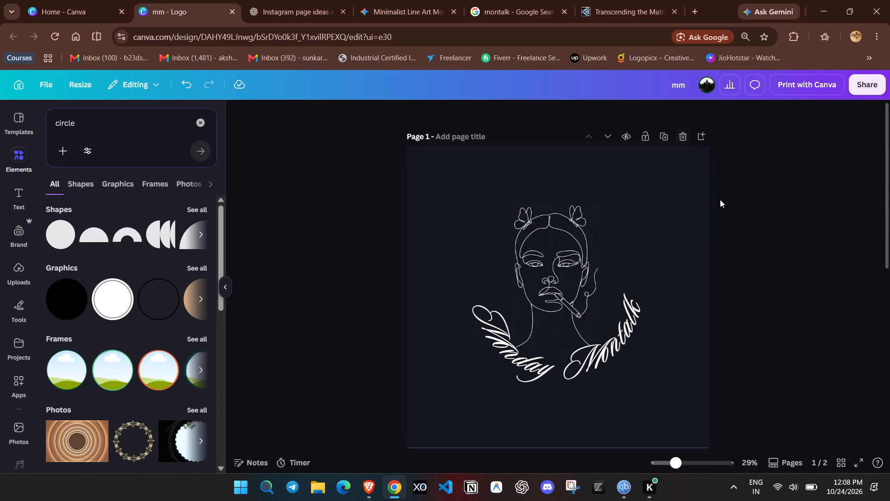
# Add a new page at the end of the design, after the dark red circle logo page.
pyautogui.scroll(-13, 722, 201)
pyautogui.click(606, 443)
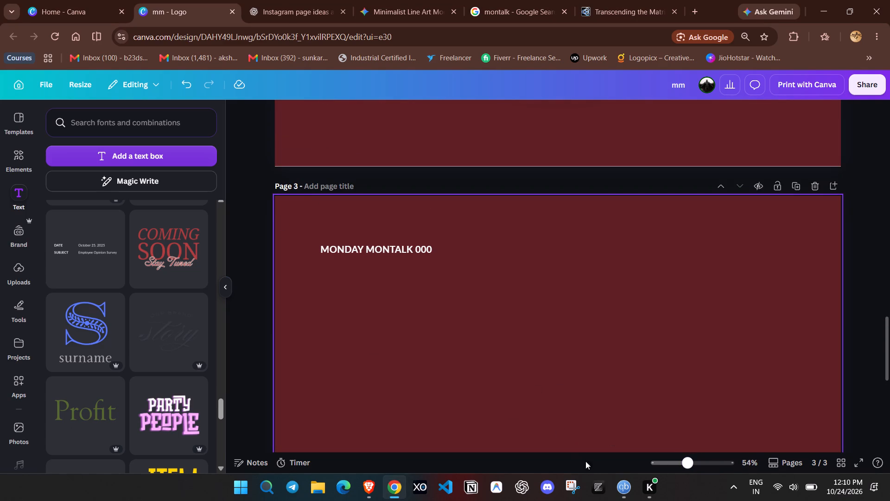
# Switch to qBittorrent to check the active download, and return to the design.
pyautogui.click(618, 491)
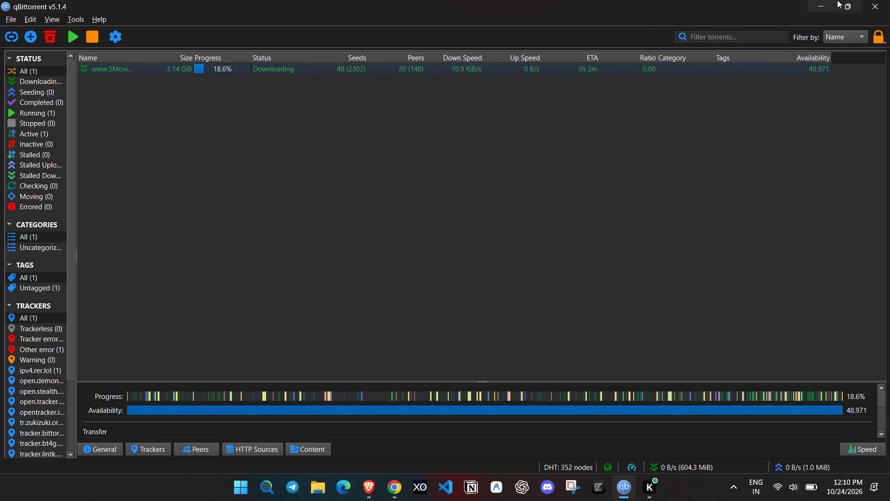
pyautogui.click(830, 0)
# Select the MONDAY MONTALK 000 label on page 3.
pyautogui.click(401, 252)
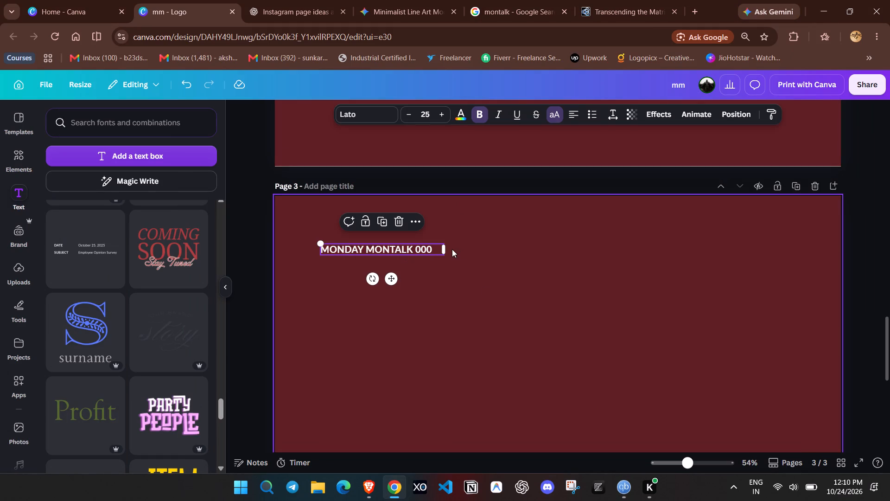
# Fit the MONDAY MONTALK 000 text box tightly to its text and move it into page 3's upper-left corner.
pyautogui.moveTo(445, 251); pyautogui.dragTo(435, 246)
pyautogui.click(381, 281)
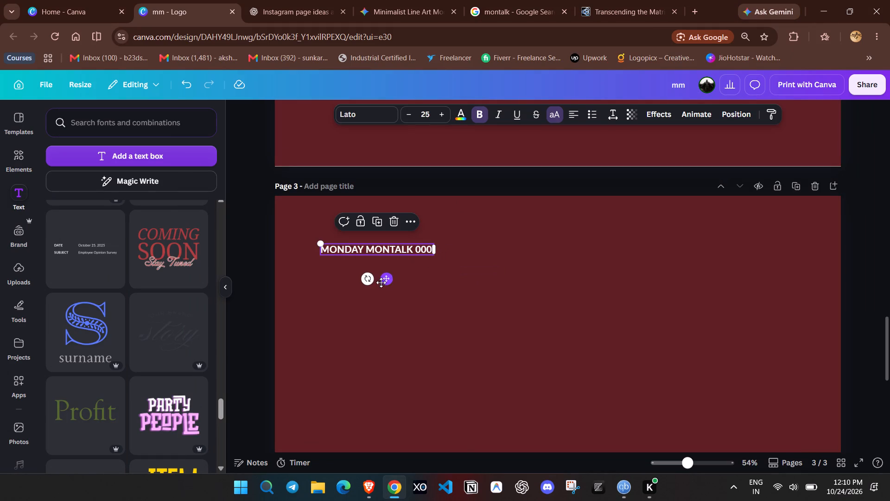
pyautogui.click(421, 282)
pyautogui.moveTo(395, 250); pyautogui.dragTo(356, 206)
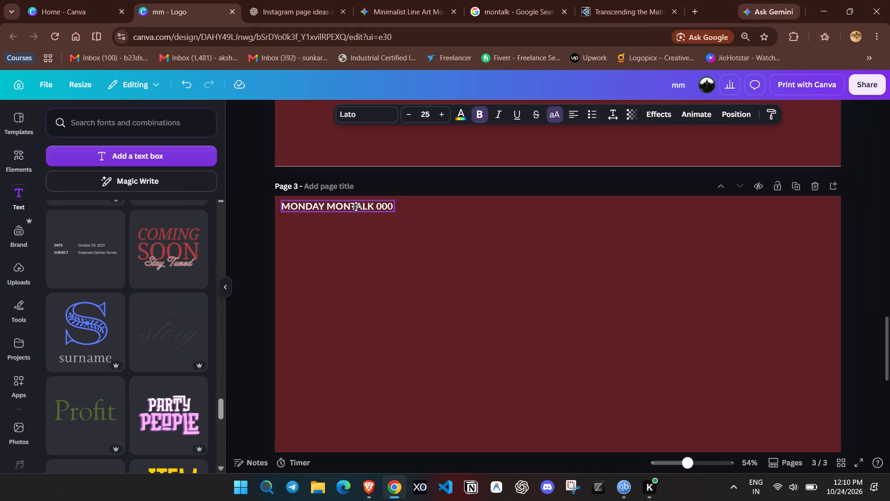
pyautogui.moveTo(356, 206); pyautogui.dragTo(354, 206)
pyautogui.click(240, 225)
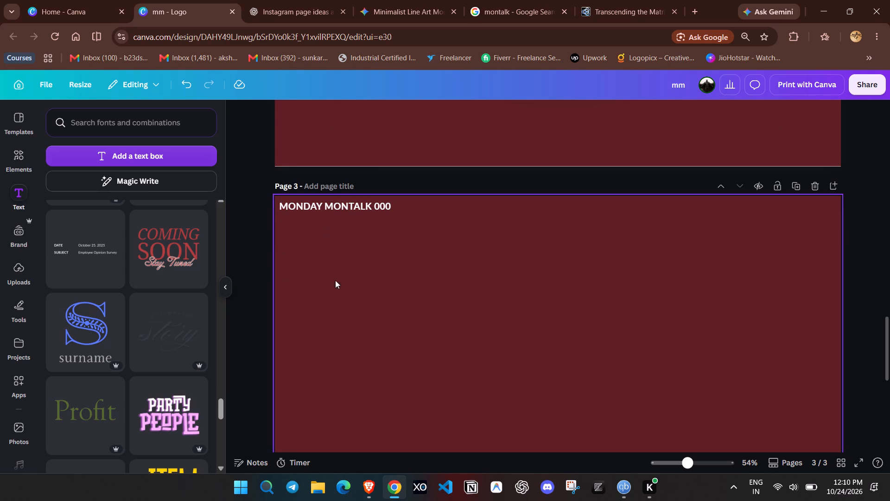
# Check the ChatGPT mock-up, then change page 3's label to MONDAY MONTALK . 000 and widen its box to one line.
pyautogui.moveTo(687, 460); pyautogui.dragTo(675, 457)
pyautogui.scroll(-1, 746, 329)
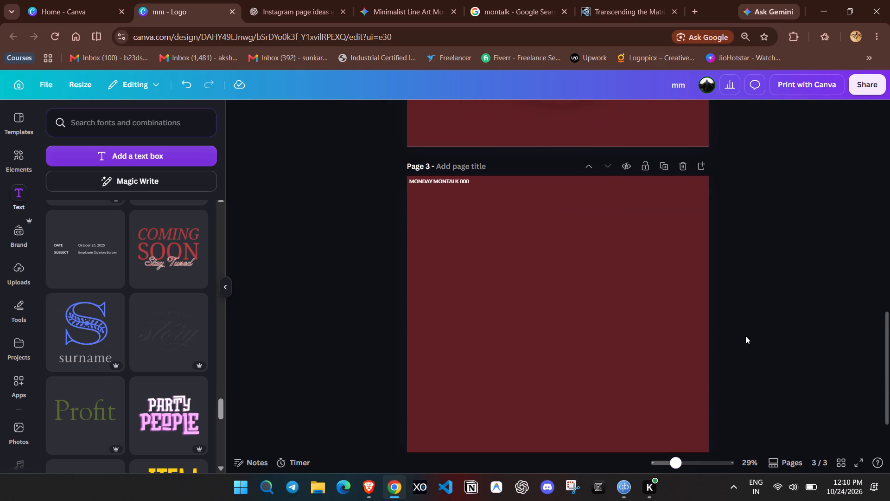
pyautogui.scroll(-1, 745, 336)
pyautogui.click(261, 0)
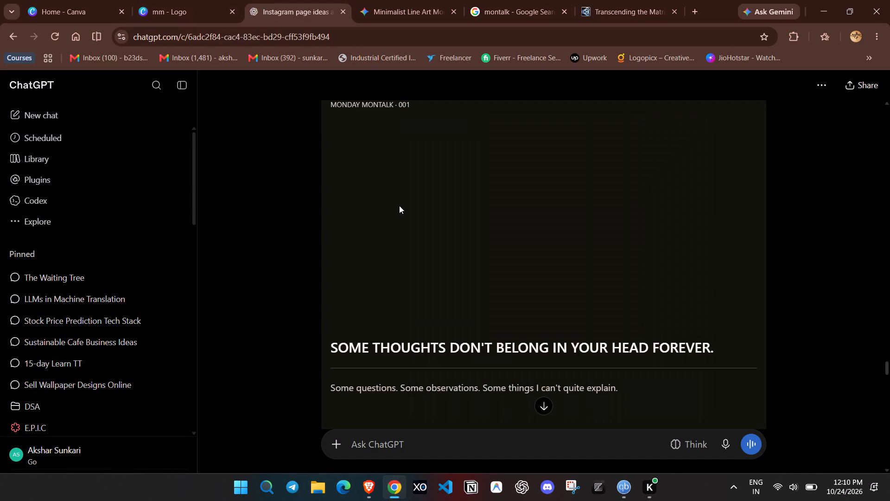
pyautogui.click(145, 0)
pyautogui.moveTo(674, 472); pyautogui.dragTo(684, 479)
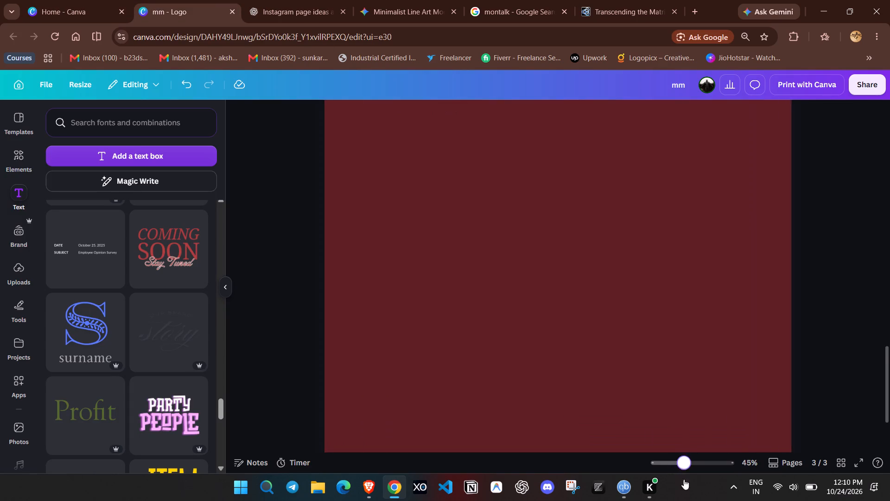
pyautogui.scroll(3, 314, 228)
pyautogui.doubleClick(405, 233)
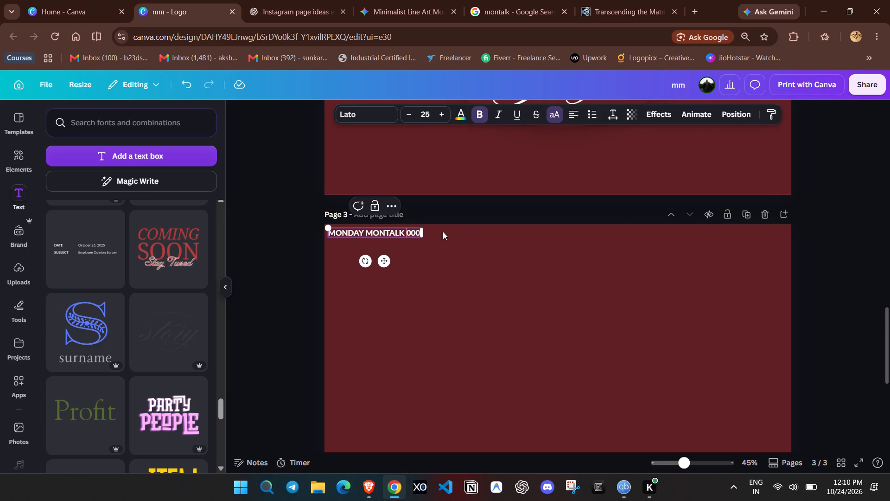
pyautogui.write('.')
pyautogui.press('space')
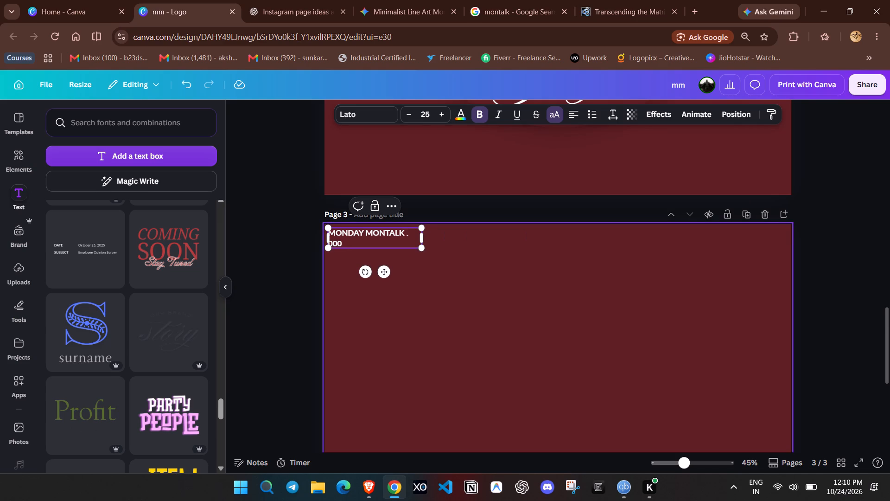
pyautogui.moveTo(423, 235); pyautogui.dragTo(427, 235)
pyautogui.click(297, 251)
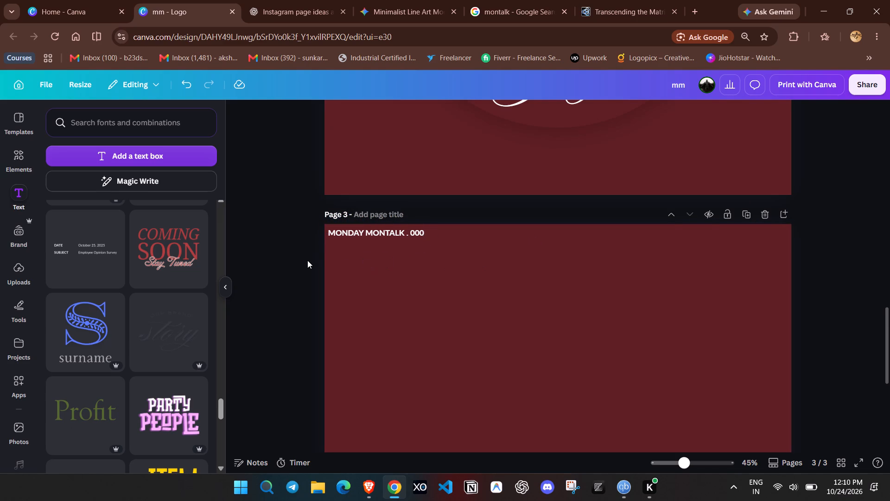
# Check the ChatGPT headline, add the "30% OFF on all products" text combination to page 3, shift it towards the upper left and ungroup it.
pyautogui.scroll(-2, 285, 263)
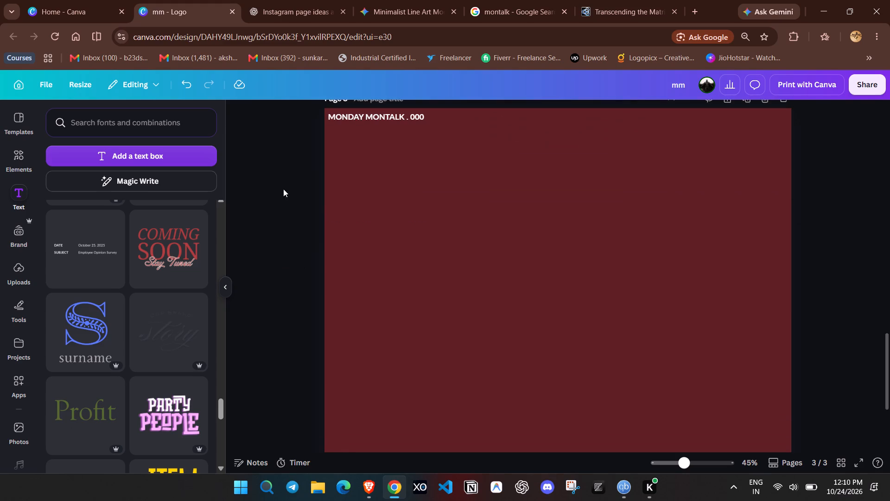
pyautogui.click(302, 0)
pyautogui.scroll(-3, 340, 187)
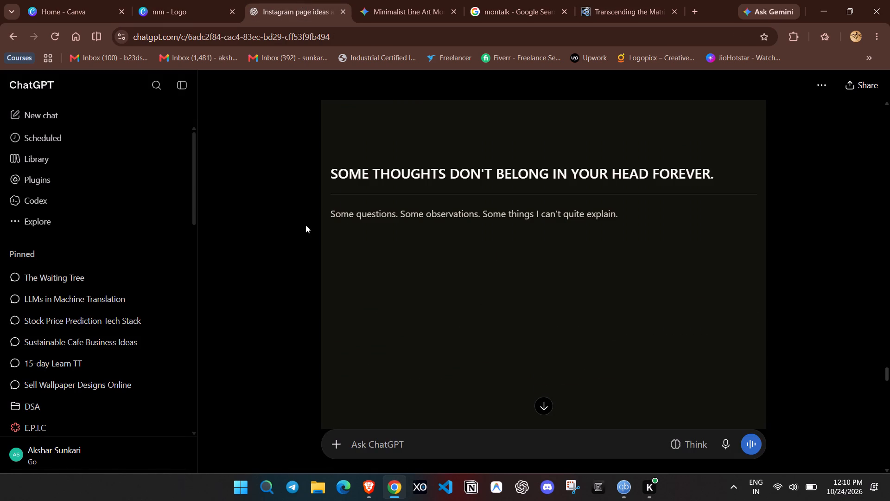
pyautogui.click(204, 0)
pyautogui.scroll(-3, 142, 296)
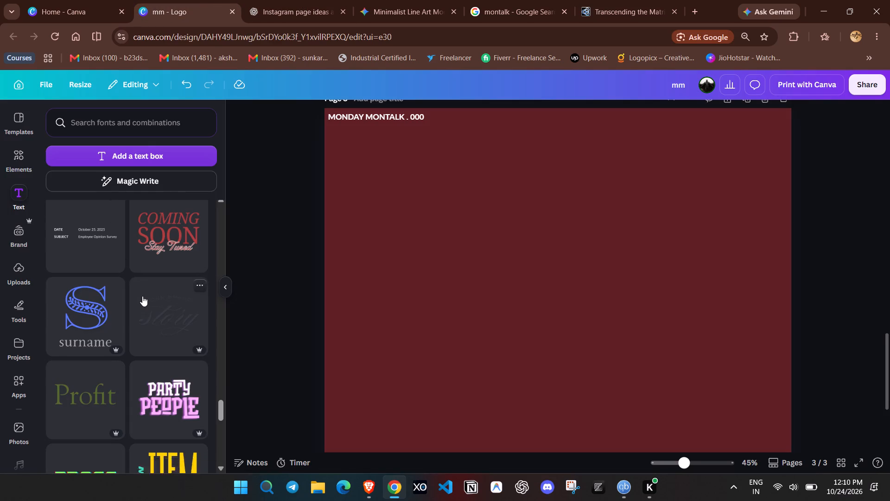
pyautogui.scroll(-3, 142, 296)
pyautogui.click(163, 241)
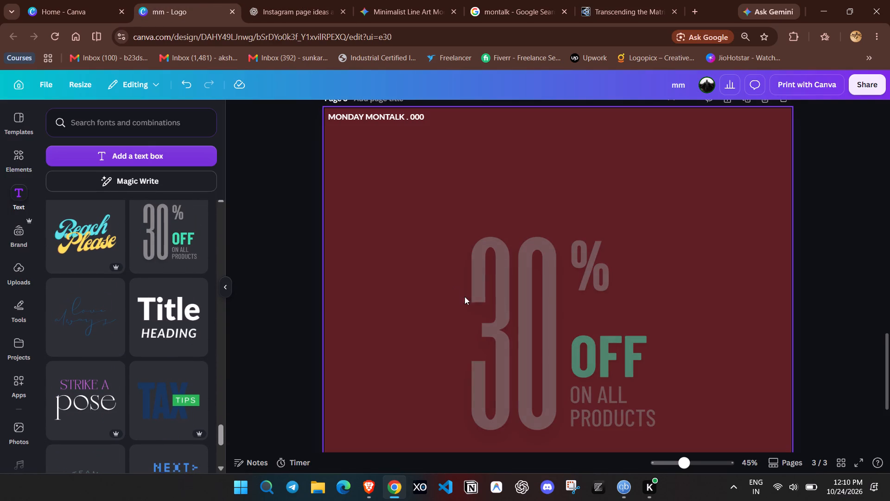
pyautogui.moveTo(576, 308); pyautogui.dragTo(478, 231)
pyautogui.moveTo(431, 181); pyautogui.dragTo(432, 219)
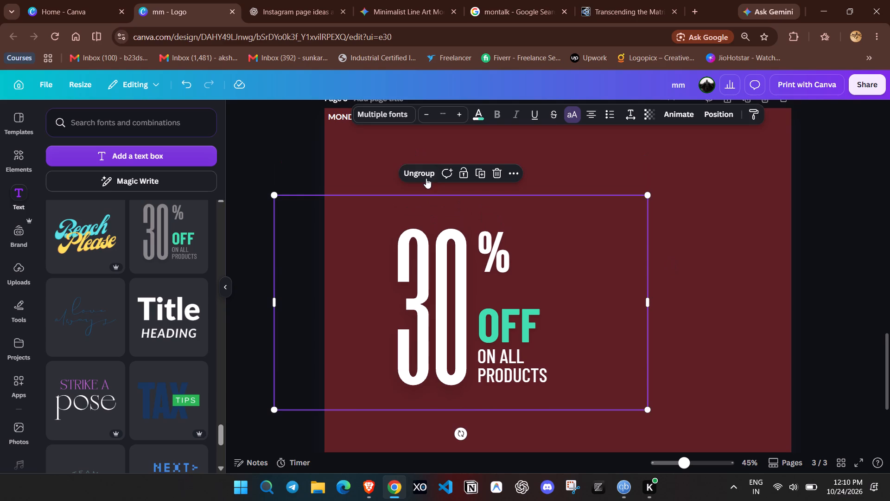
pyautogui.click(426, 177)
pyautogui.click(635, 161)
# Replace the % text with "Some" as the start of the headline.
pyautogui.click(540, 257)
pyautogui.click(563, 245)
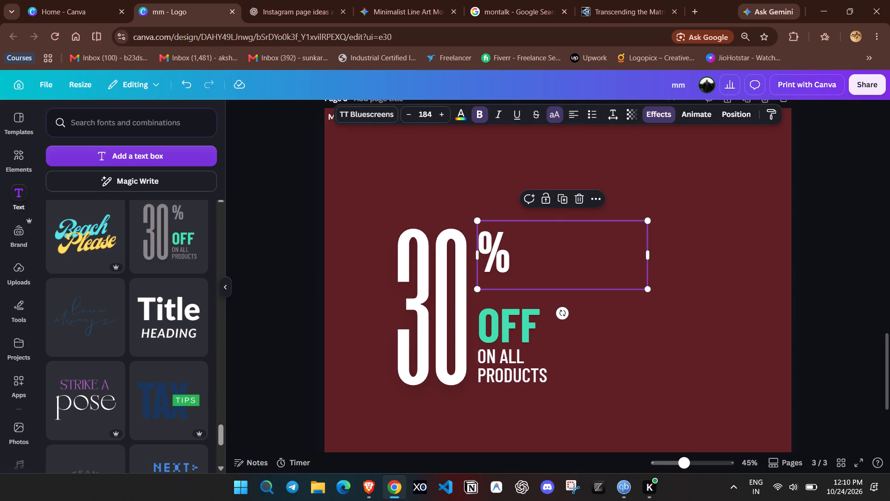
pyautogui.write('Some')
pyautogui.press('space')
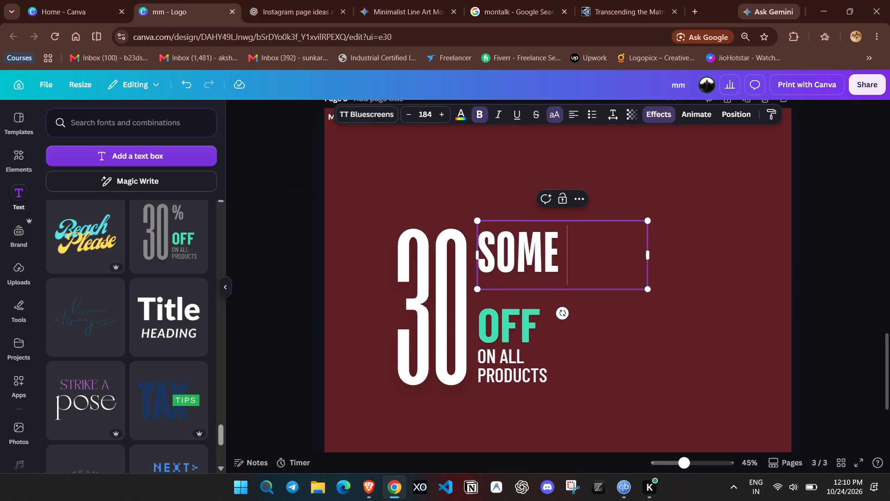
# Replace the ON ALL PRODUCTS text with "Some", move it slightly down below OFF, and undo its removal.
pyautogui.doubleClick(540, 383)
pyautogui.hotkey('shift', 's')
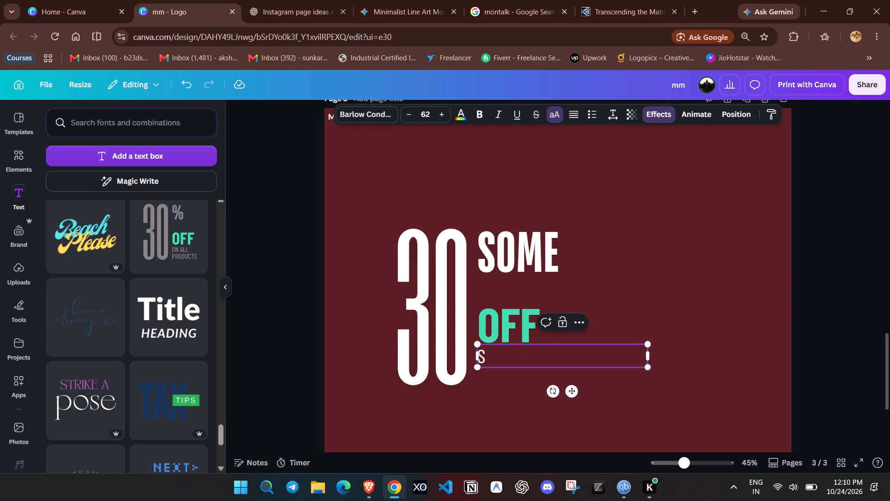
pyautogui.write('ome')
pyautogui.click(530, 406)
pyautogui.moveTo(512, 358); pyautogui.dragTo(521, 378)
pyautogui.click(594, 346)
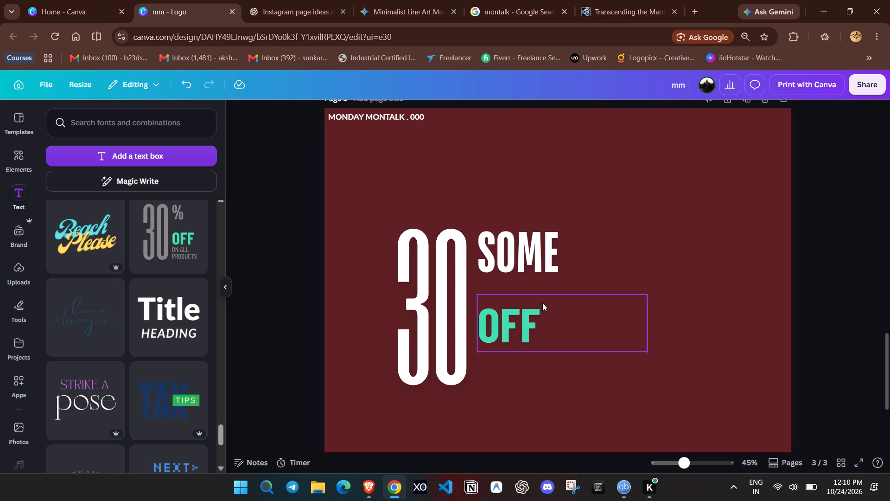
pyautogui.hotkey('ctrl', 'z')
# Complete the large headline as "Some thoughts don't belong in your head forever." and compare it with the ChatGPT mock-up.
pyautogui.click(554, 250)
pyautogui.click(572, 247)
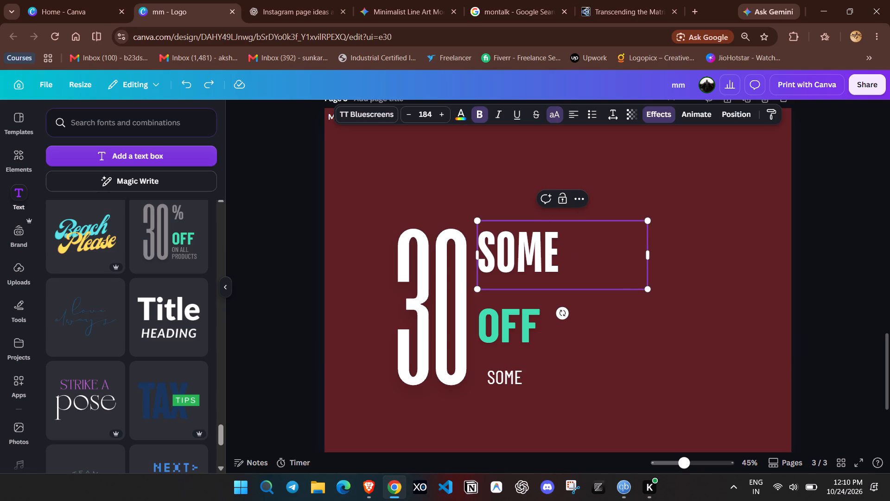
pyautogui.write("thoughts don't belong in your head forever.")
pyautogui.click(340, 0)
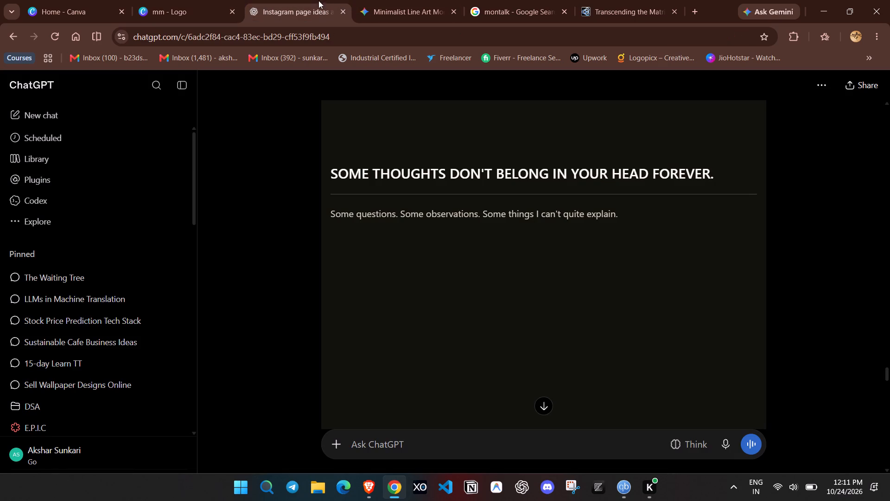
pyautogui.click(182, 0)
# Widen the headline box to fit three lines and move the 30, OFF and small SOME texts below it.
pyautogui.moveTo(439, 214); pyautogui.dragTo(395, 403)
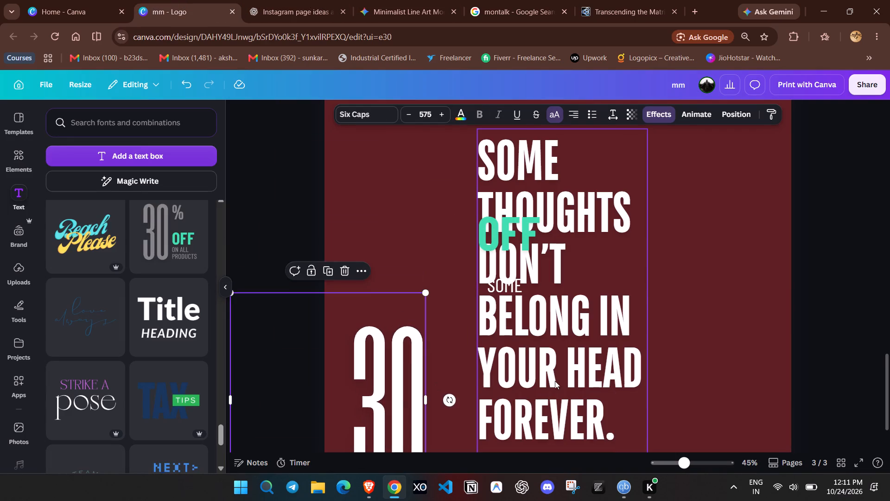
pyautogui.click(566, 373)
pyautogui.moveTo(652, 291); pyautogui.dragTo(804, 274)
pyautogui.moveTo(513, 244); pyautogui.dragTo(518, 387)
pyautogui.moveTo(513, 293); pyautogui.dragTo(514, 416)
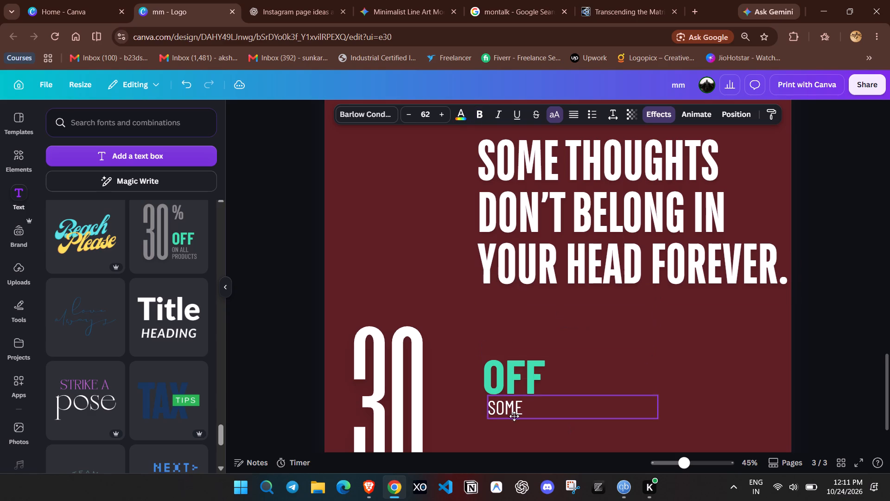
pyautogui.moveTo(514, 416); pyautogui.dragTo(515, 421)
pyautogui.click(803, 340)
# Move the headline towards the middle of page 3 and try centred, right and justified alignment, ending with left alignment.
pyautogui.scroll(1, 876, 339)
pyautogui.scroll(1, 726, 328)
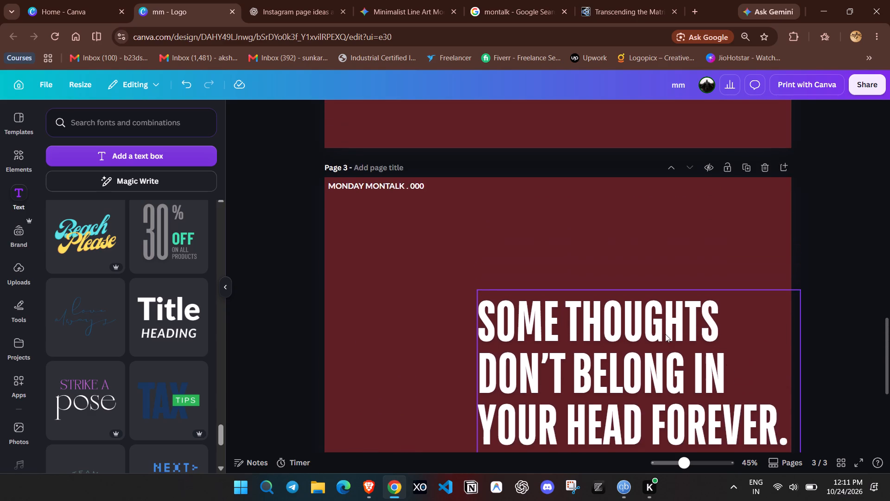
pyautogui.click(619, 344)
pyautogui.click(572, 118)
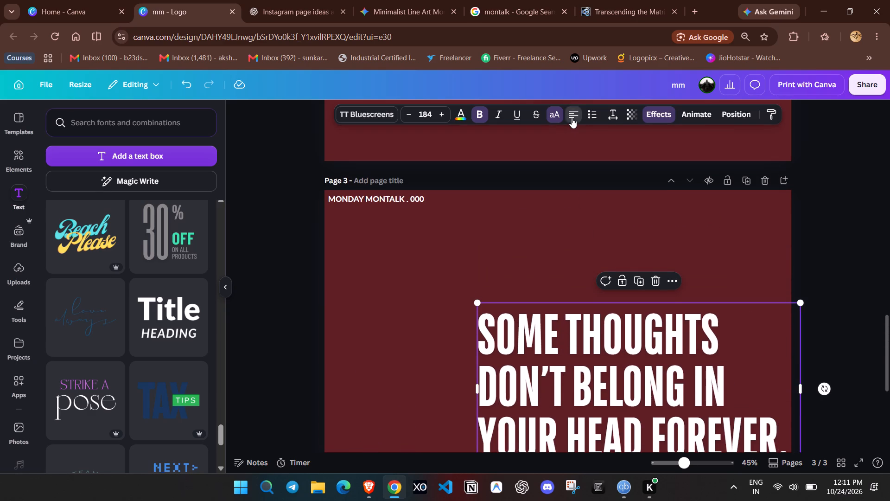
pyautogui.moveTo(618, 371); pyautogui.dragTo(540, 332)
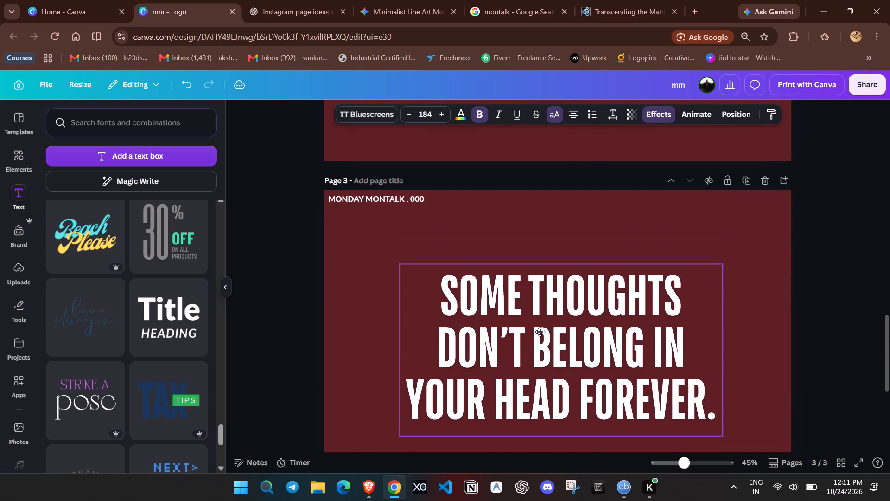
pyautogui.moveTo(540, 332); pyautogui.dragTo(539, 334)
pyautogui.click(568, 116)
pyautogui.click(568, 116)
pyautogui.click(568, 116)
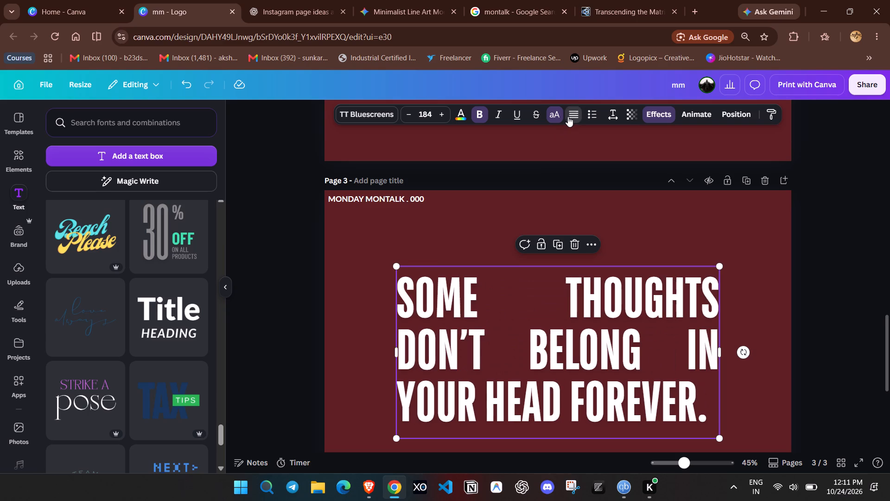
pyautogui.click(829, 267)
# Widen the headline box so the first line reads SOME THOUGHTS DON'T, and view more of page 3.
pyautogui.click(661, 374)
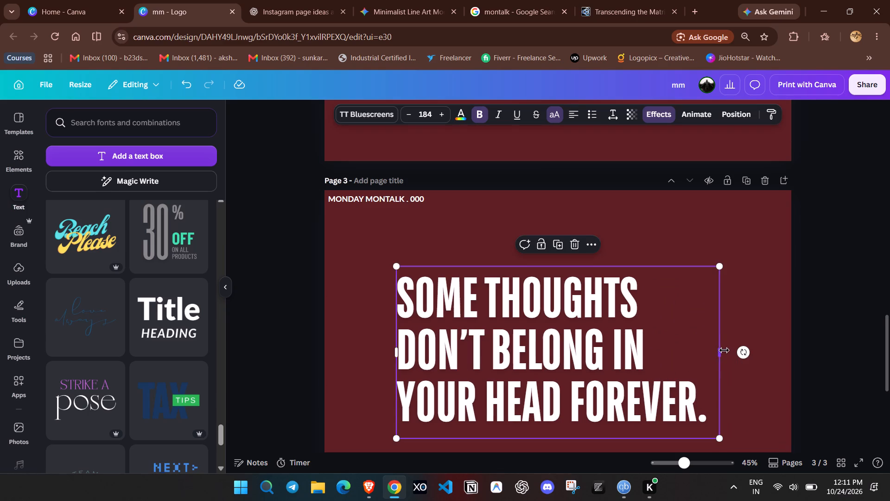
pyautogui.moveTo(724, 350); pyautogui.dragTo(744, 351)
pyautogui.click(872, 321)
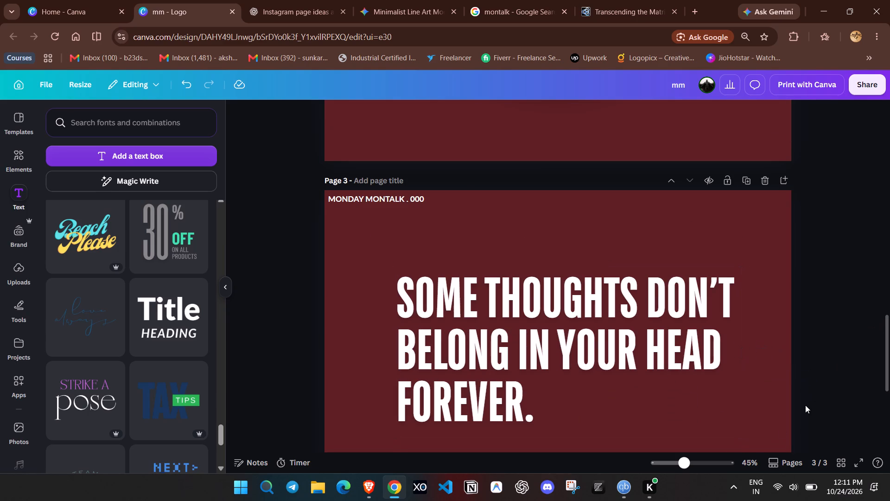
pyautogui.moveTo(685, 459); pyautogui.dragTo(676, 456)
pyautogui.scroll(-2, 725, 298)
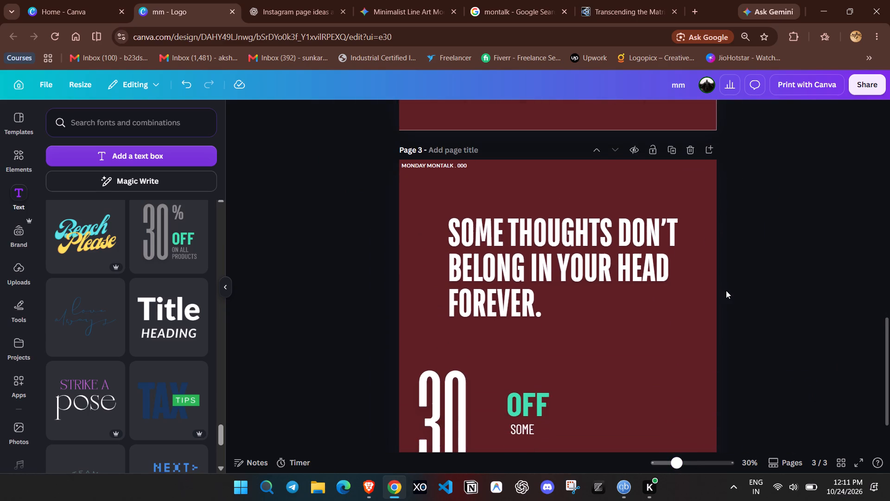
pyautogui.click(592, 248)
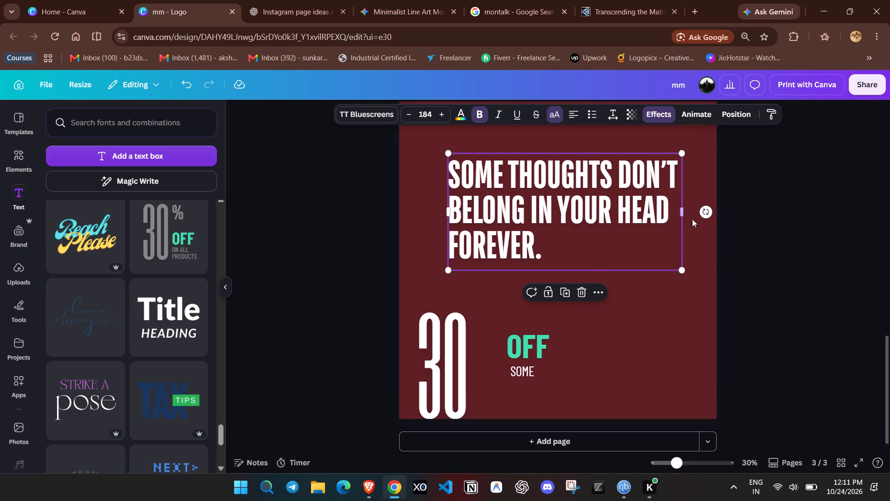
pyautogui.click(706, 208)
pyautogui.click(806, 208)
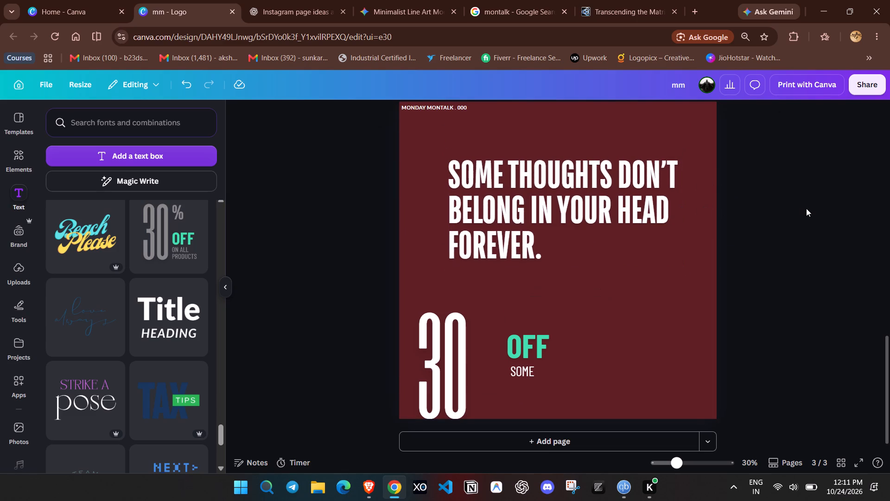
pyautogui.moveTo(626, 211); pyautogui.dragTo(620, 205)
pyautogui.click(751, 211)
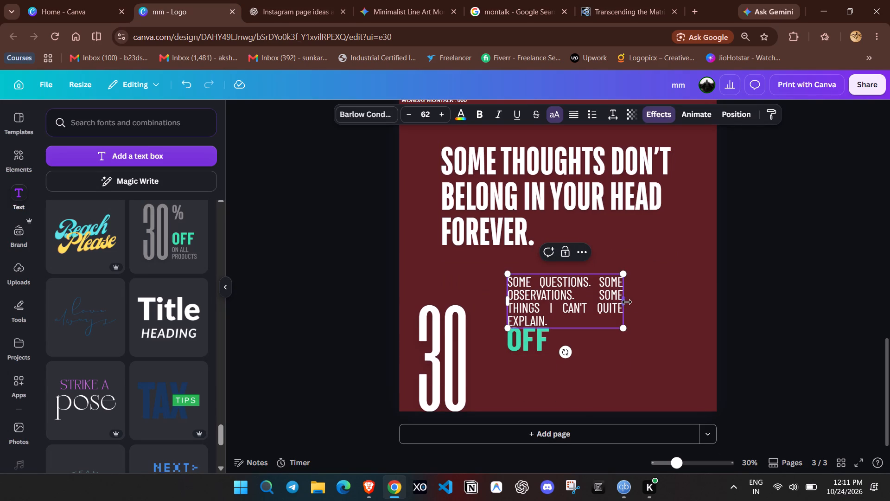
# Widen the pasted subtitle's text box until the line wraps onto two rows, and left-align the text.
pyautogui.moveTo(627, 302); pyautogui.dragTo(767, 300)
pyautogui.click(580, 115)
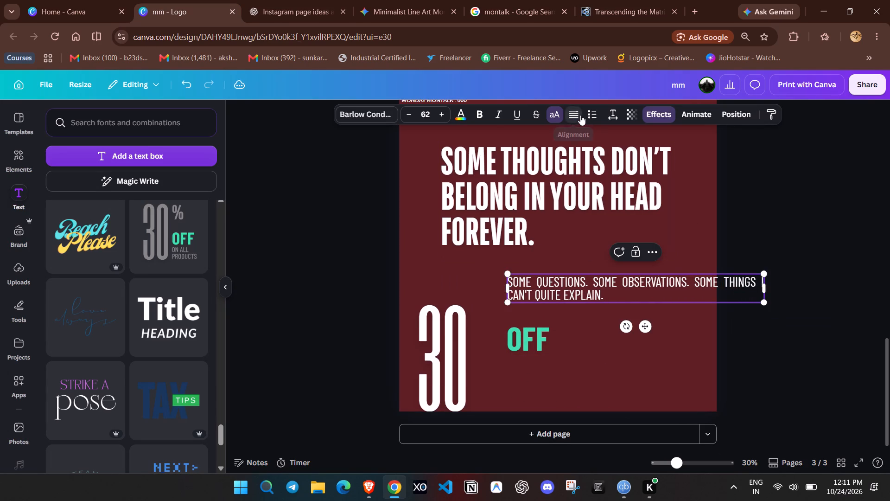
pyautogui.click(760, 213)
# Position the subtitle under the headline and insert a line break before SOME THINGS I CAN'T QUITE EXPLAIN.
pyautogui.moveTo(641, 289); pyautogui.dragTo(578, 284)
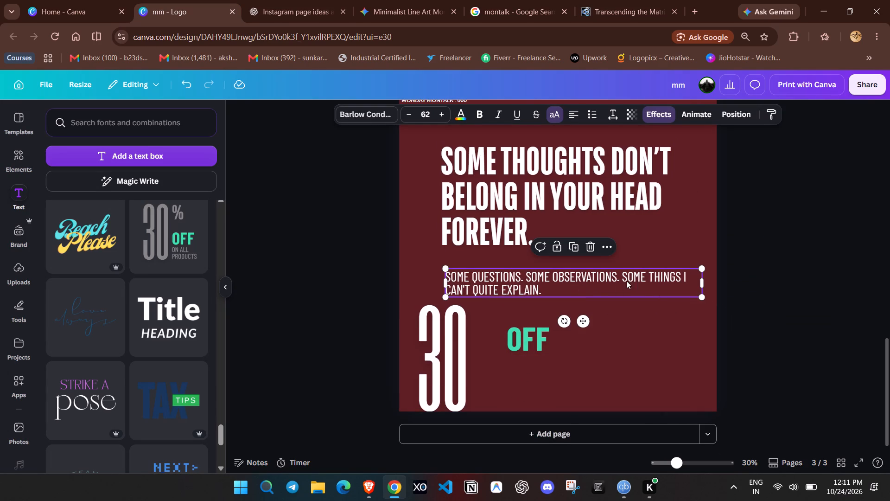
pyautogui.click(625, 275)
pyautogui.press('Return')
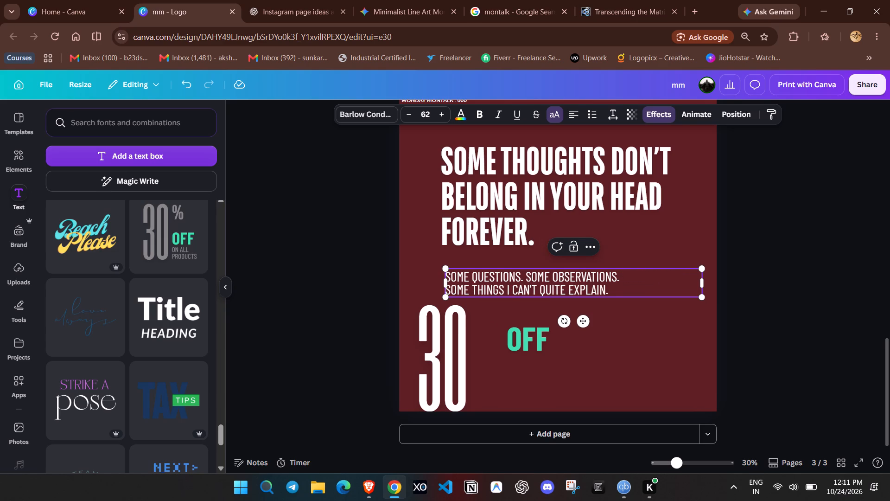
pyautogui.click(651, 327)
pyautogui.click(565, 294)
pyautogui.click(747, 247)
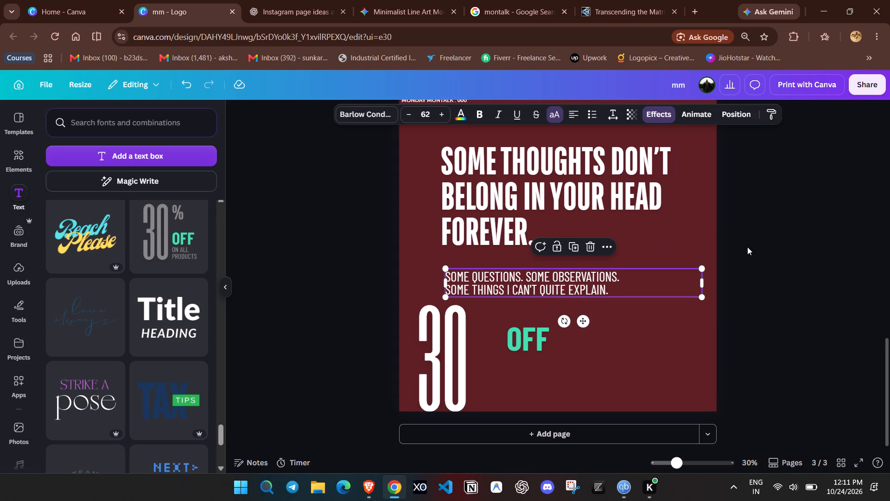
# Move the large 30 to page 3's right edge and narrow its text box to fit the digits.
pyautogui.moveTo(465, 334); pyautogui.dragTo(696, 314)
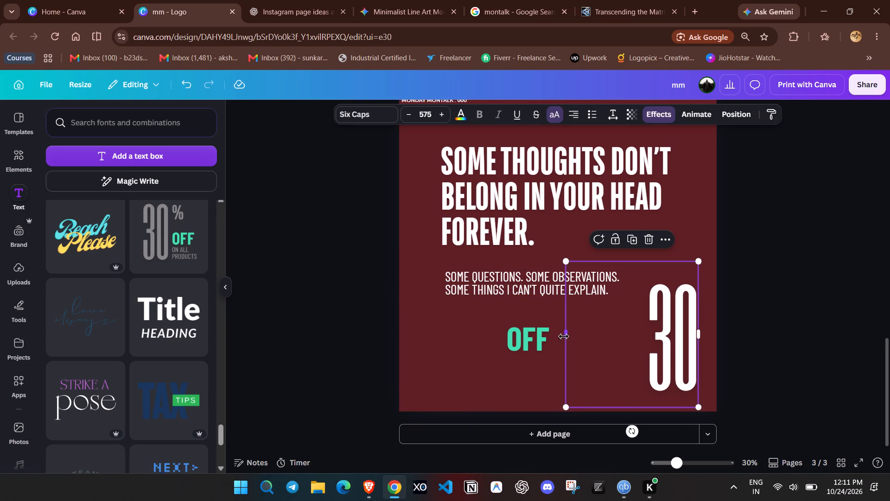
pyautogui.moveTo(565, 336); pyautogui.dragTo(644, 343)
pyautogui.click(786, 304)
pyautogui.moveTo(688, 323); pyautogui.dragTo(703, 293)
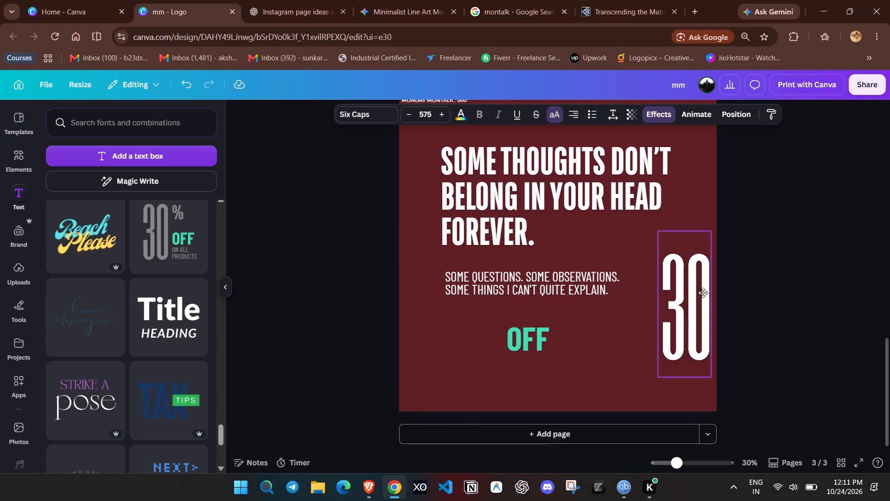
pyautogui.moveTo(703, 293); pyautogui.dragTo(704, 293)
# Shift the two-line subtitle slightly left and down beneath the headline.
pyautogui.moveTo(549, 281); pyautogui.dragTo(541, 284)
pyautogui.click(623, 283)
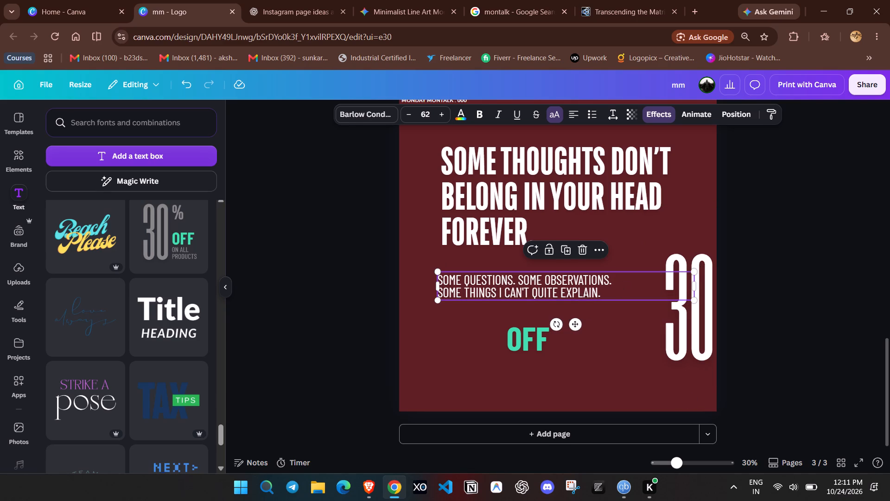
# Add a blank line between the subtitle's two sentences and move the block down over OFF on page 3.
pyautogui.press('Return')
pyautogui.click(815, 252)
pyautogui.moveTo(568, 294); pyautogui.dragTo(574, 283)
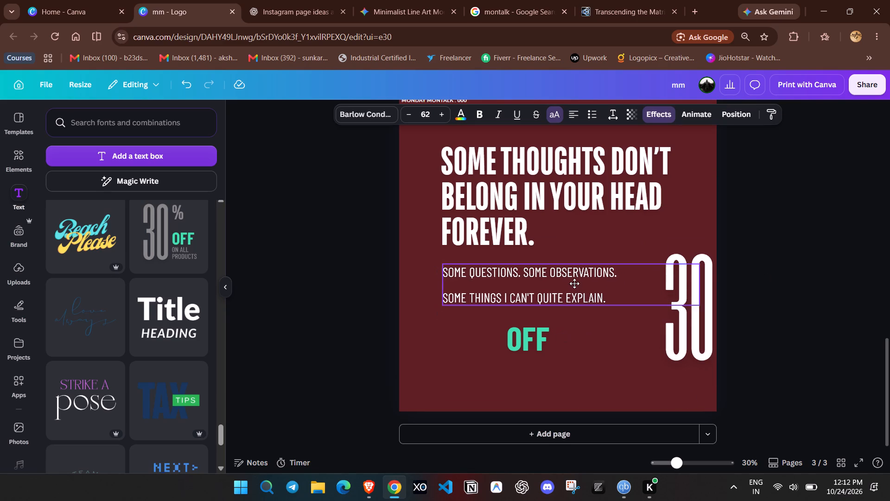
pyautogui.moveTo(574, 283); pyautogui.dragTo(572, 343)
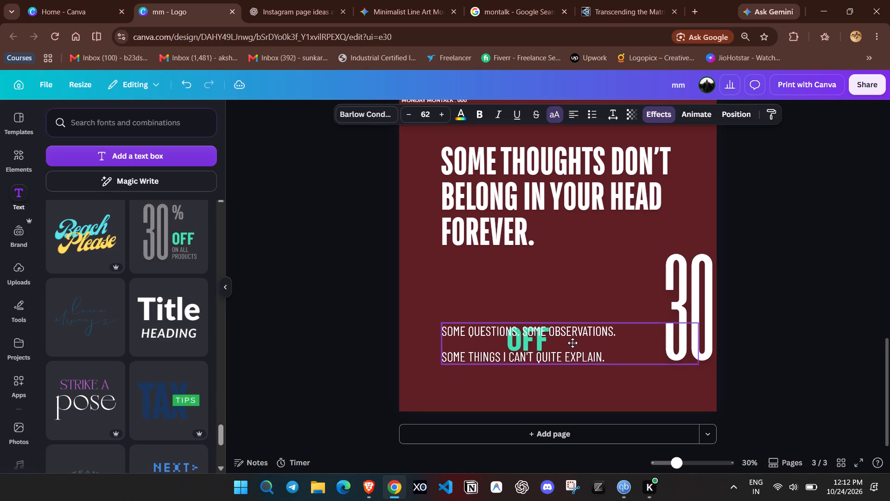
pyautogui.moveTo(572, 343); pyautogui.dragTo(571, 339)
pyautogui.click(768, 206)
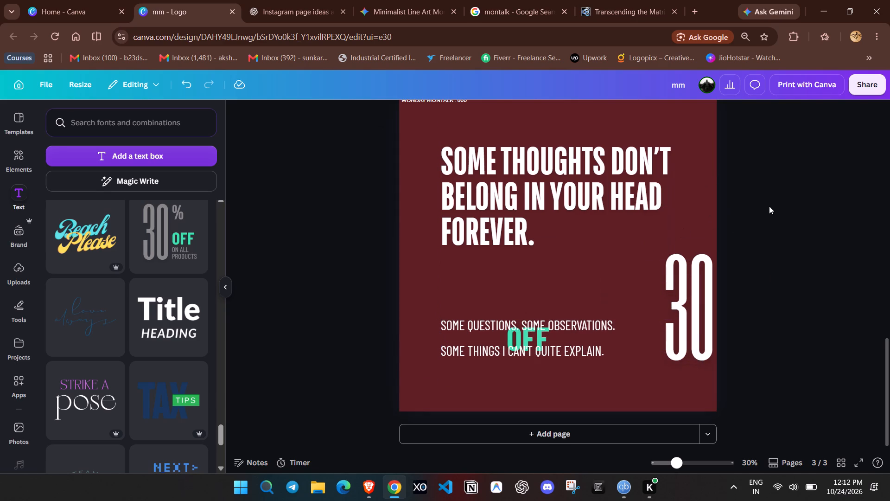
pyautogui.scroll(1, 769, 206)
pyautogui.scroll(-1, 542, 263)
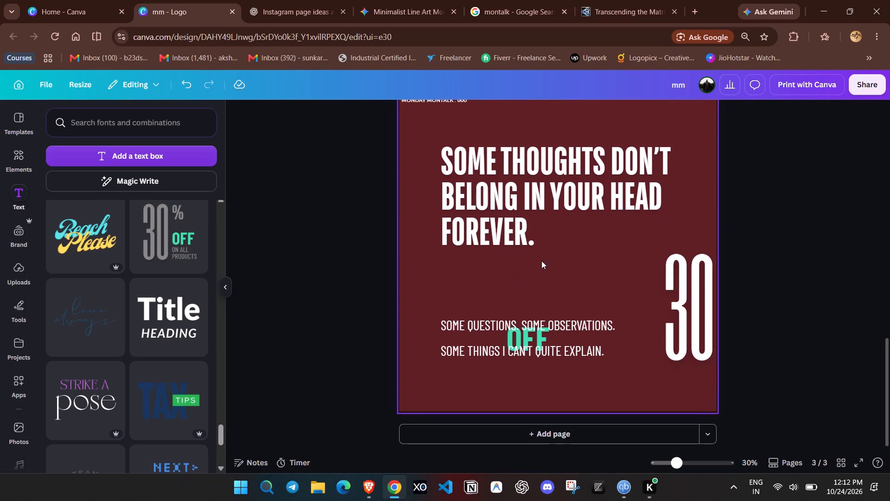
# Move page 3's bold headline up and to the left, close beneath the MONDAY MONTALK . 000 label.
pyautogui.moveTo(528, 195); pyautogui.dragTo(503, 183)
pyautogui.click(501, 179)
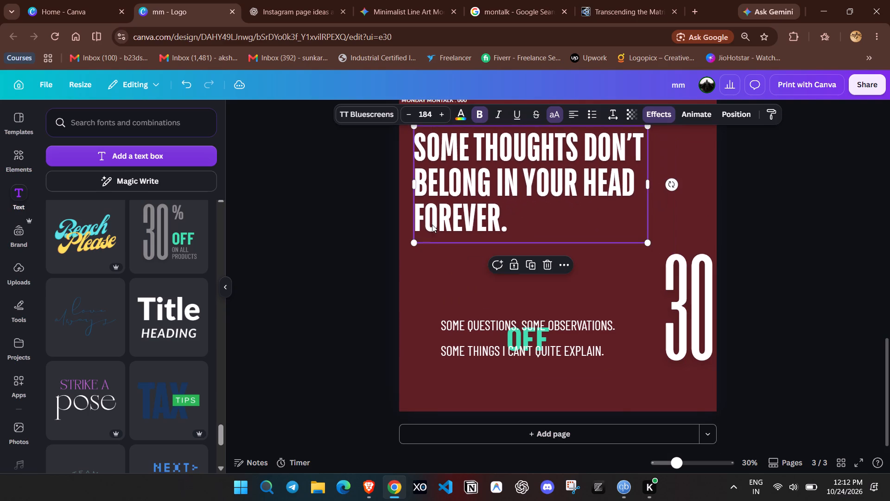
pyautogui.click(413, 229)
pyautogui.click(324, 257)
pyautogui.scroll(1, 374, 260)
pyautogui.moveTo(461, 241); pyautogui.dragTo(462, 229)
pyautogui.click(338, 239)
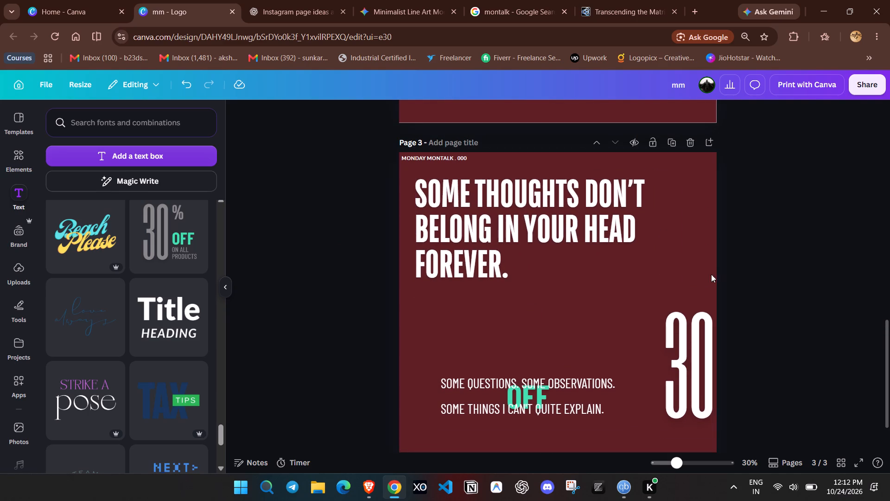
# Place the subtitle on page 3's right side below the headline and move the large 30 to the lower-left corner.
pyautogui.moveTo(564, 387); pyautogui.dragTo(647, 305)
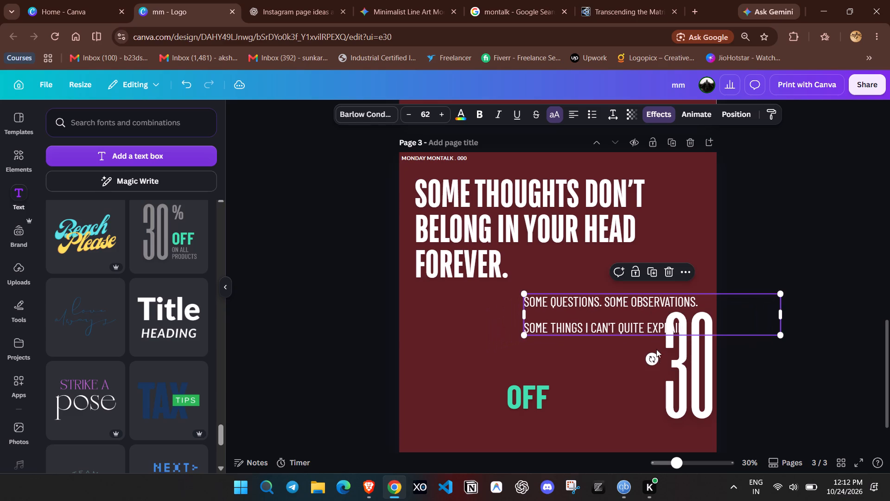
pyautogui.moveTo(677, 362); pyautogui.dragTo(424, 382)
pyautogui.moveTo(615, 310); pyautogui.dragTo(617, 318)
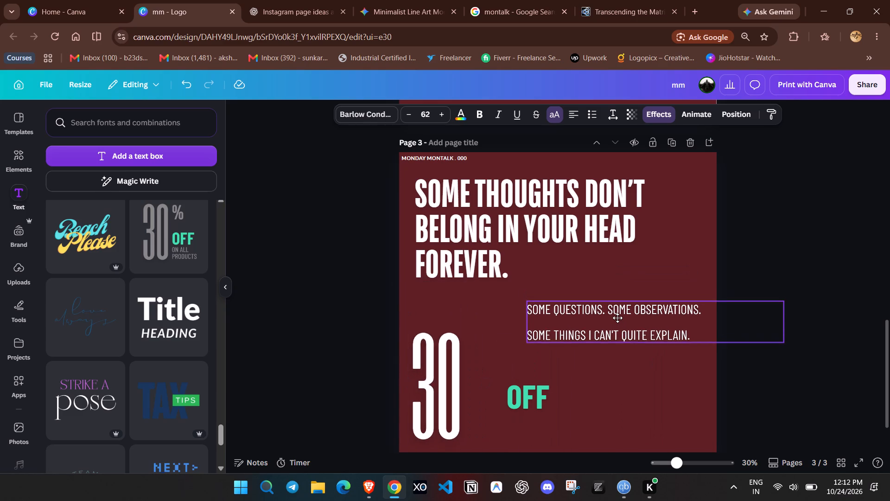
pyautogui.moveTo(617, 318); pyautogui.dragTo(612, 328)
pyautogui.click(783, 253)
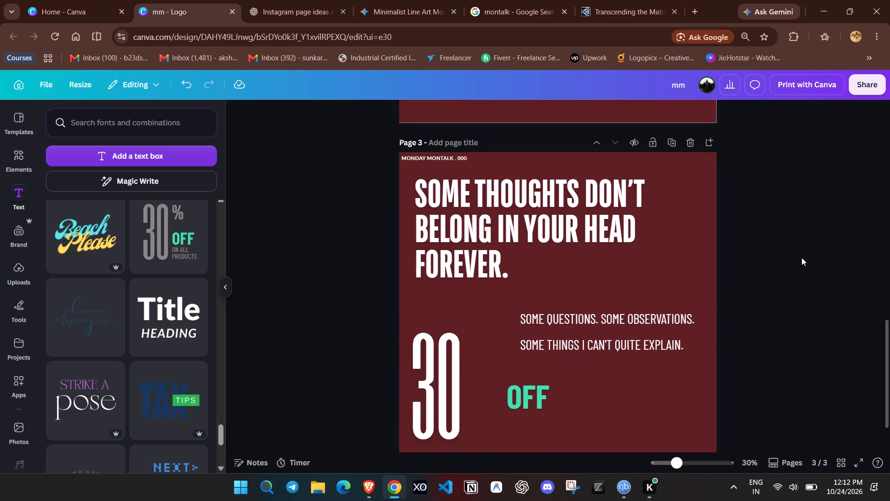
# Widen page 3's bold headline text box slightly, to about 1,506 wide.
pyautogui.scroll(-1, 803, 256)
pyautogui.click(676, 161)
pyautogui.click(645, 161)
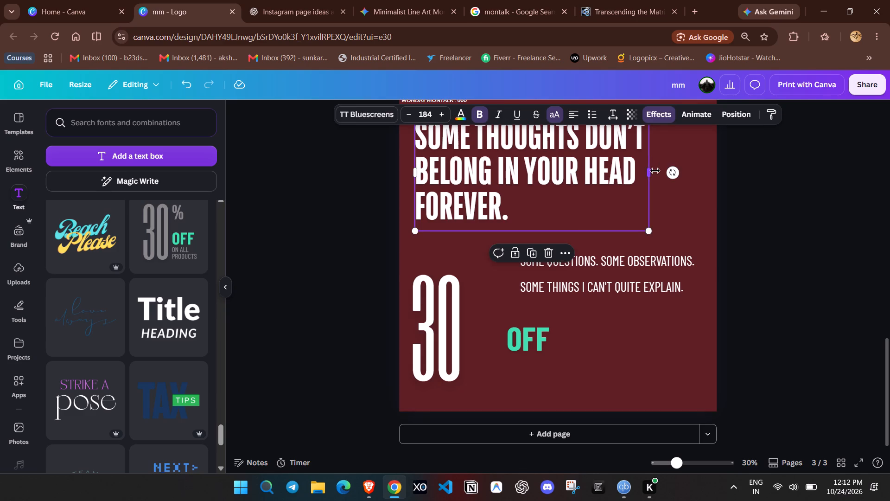
pyautogui.click(654, 174)
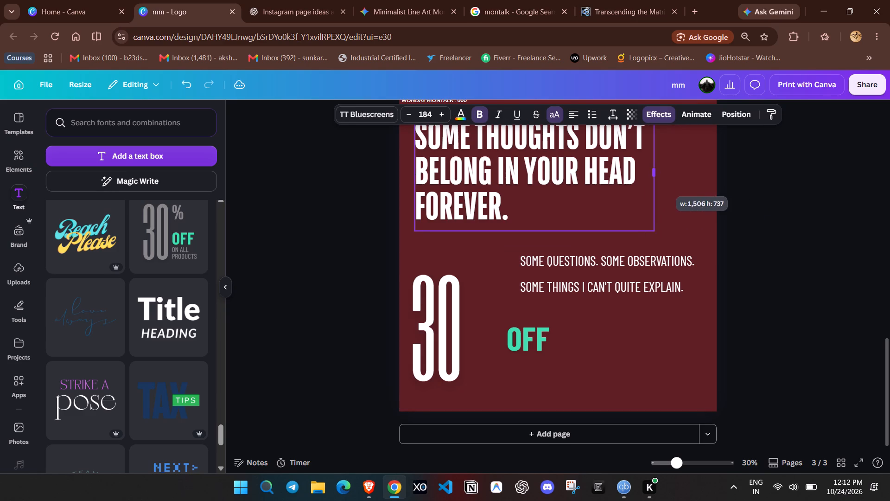
pyautogui.click(768, 169)
# Narrow the subtitle's text box to fit its two lines within page 3 and nudge it slightly right and down.
pyautogui.click(623, 294)
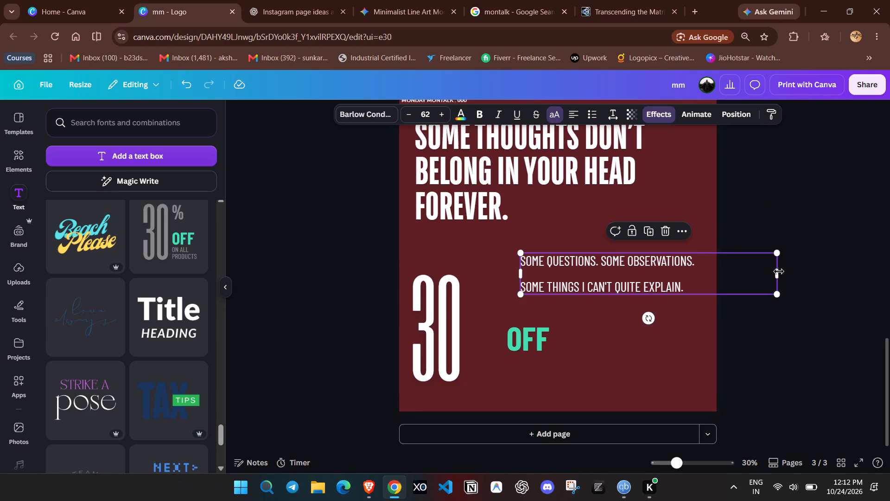
pyautogui.moveTo(780, 272); pyautogui.dragTo(701, 271)
pyautogui.click(753, 257)
pyautogui.moveTo(635, 268); pyautogui.dragTo(639, 270)
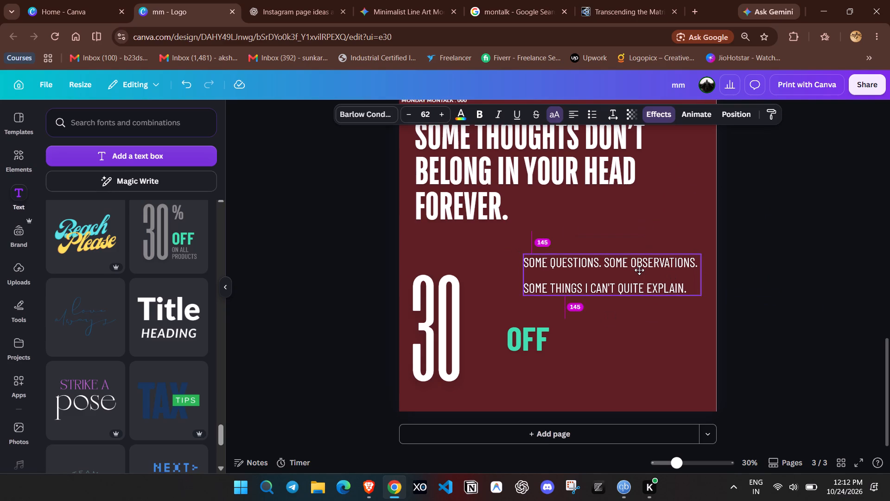
pyautogui.moveTo(639, 270); pyautogui.dragTo(639, 271)
pyautogui.click(776, 250)
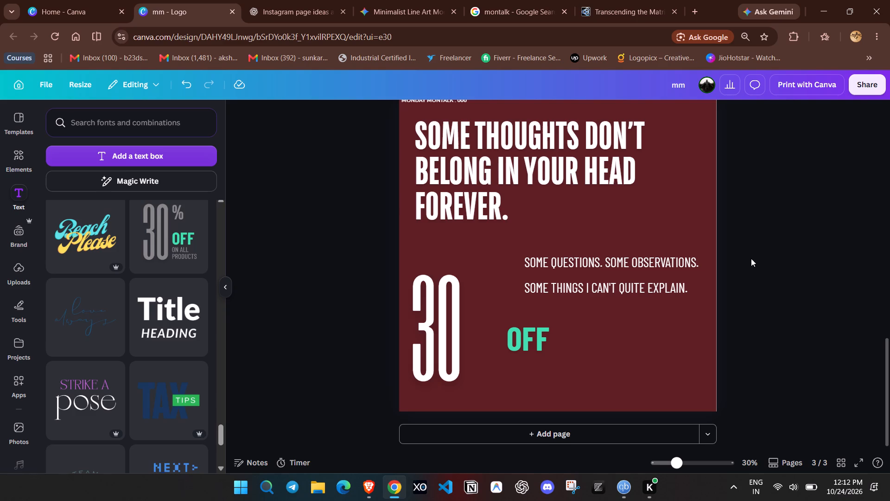
# Right-align the two-line subtitle on page 3.
pyautogui.click(652, 266)
pyautogui.doubleClick(565, 116)
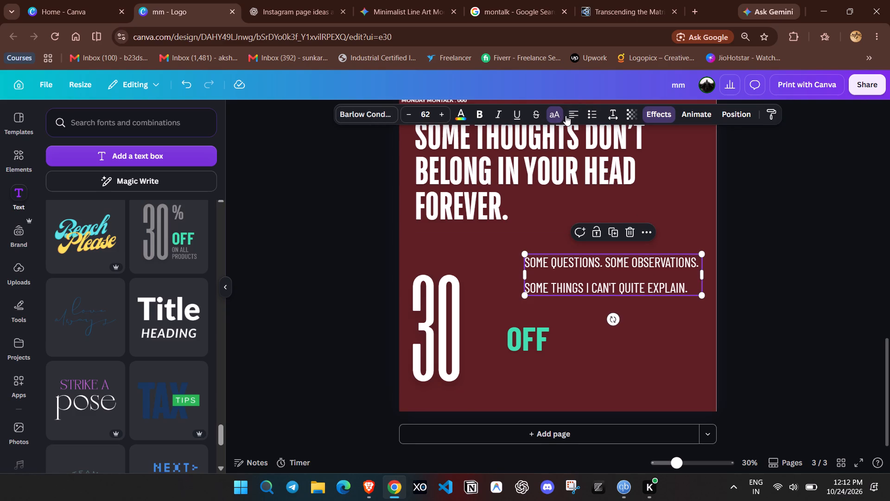
pyautogui.click(567, 115)
pyautogui.click(574, 116)
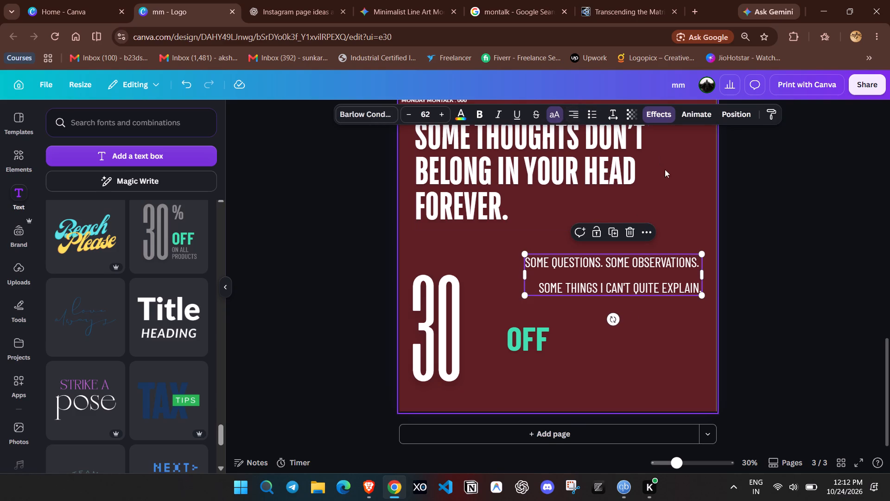
pyautogui.click(730, 227)
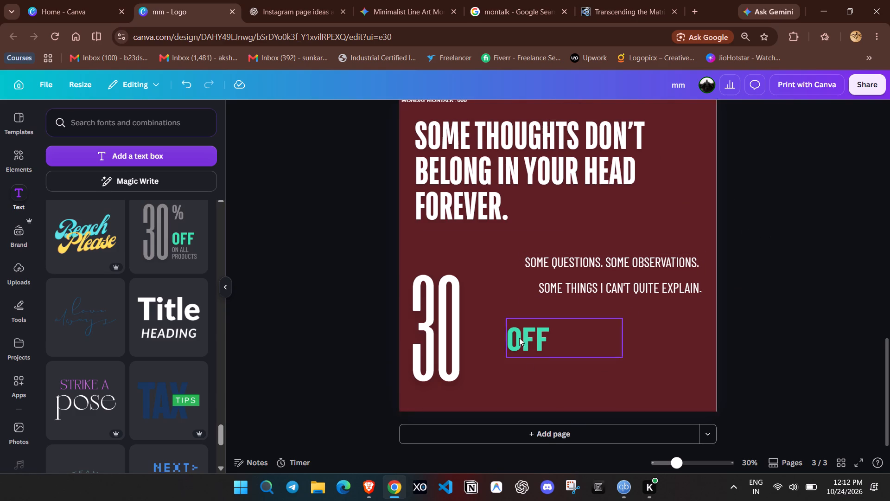
# Check the carousel text in ChatGPT, and shift page 3's large 30 lower, nearer the page's bottom edge.
pyautogui.click(297, 0)
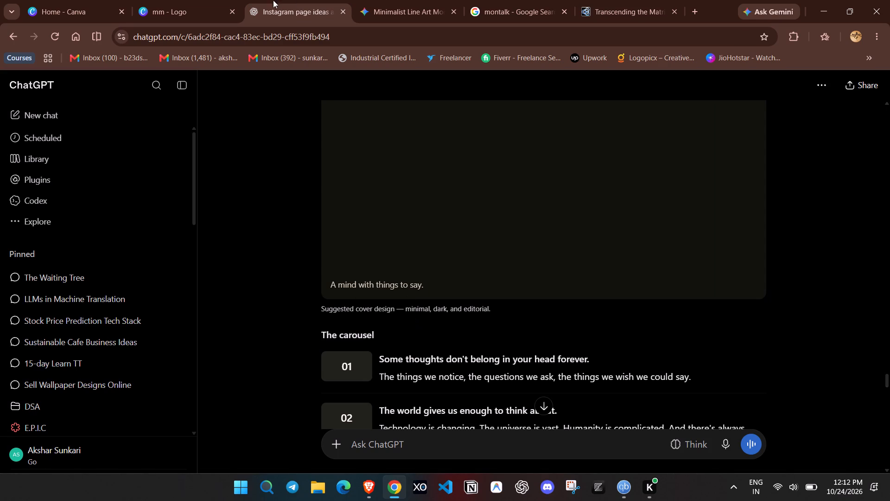
pyautogui.click(186, 0)
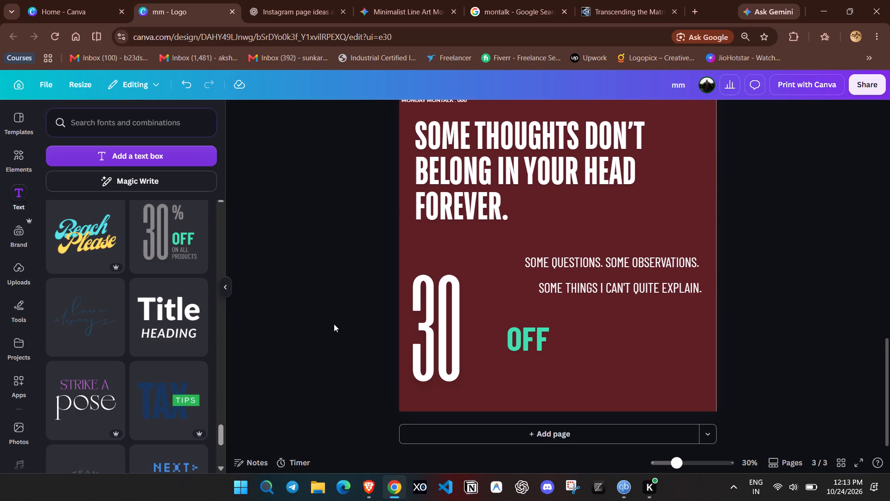
pyautogui.moveTo(427, 311); pyautogui.dragTo(434, 328)
pyautogui.moveTo(434, 328); pyautogui.dragTo(424, 322)
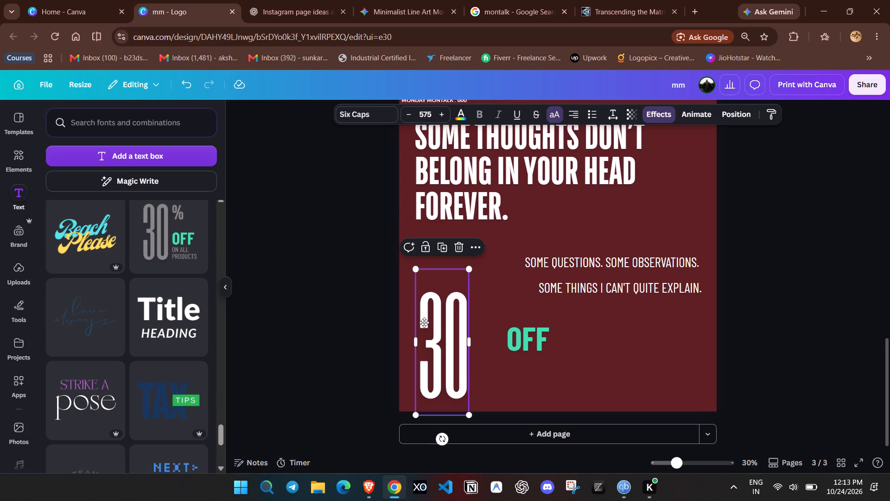
pyautogui.moveTo(424, 322); pyautogui.dragTo(419, 323)
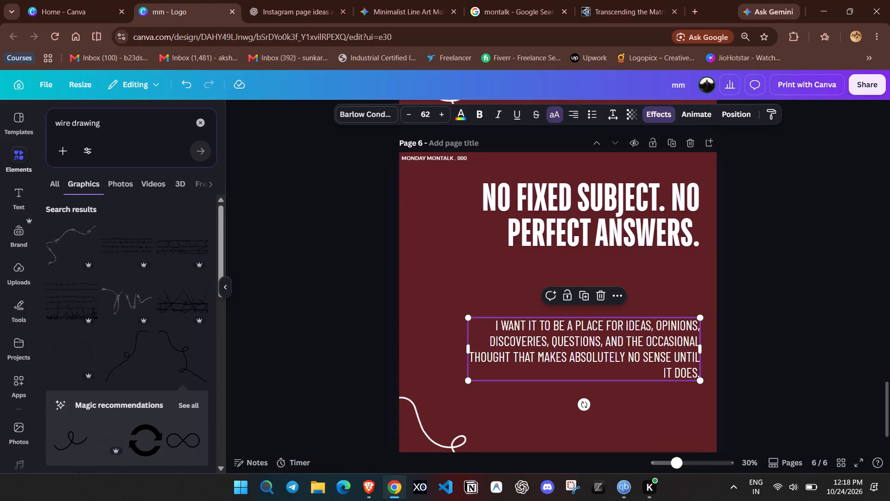
pyautogui.hotkey('ctrl', 'v')
# Left-align page 6's body text and move it up to the page's left margin, below the headline.
pyautogui.click(574, 112)
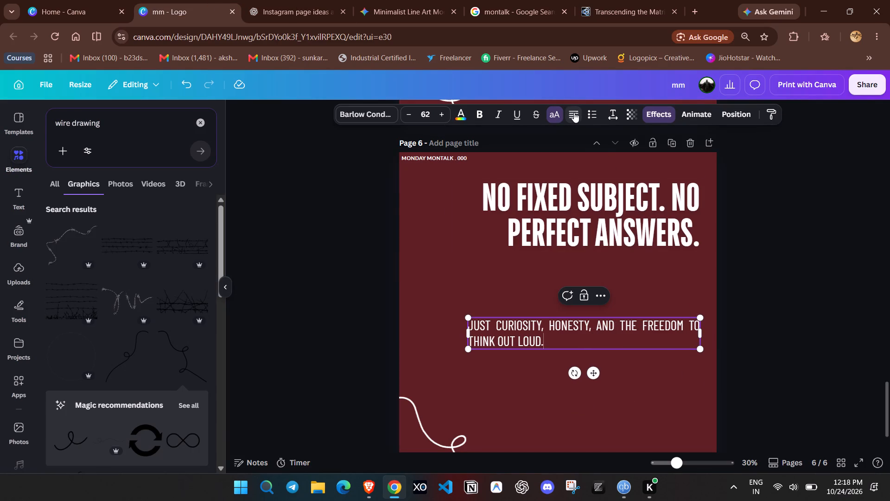
pyautogui.click(577, 117)
pyautogui.click(762, 301)
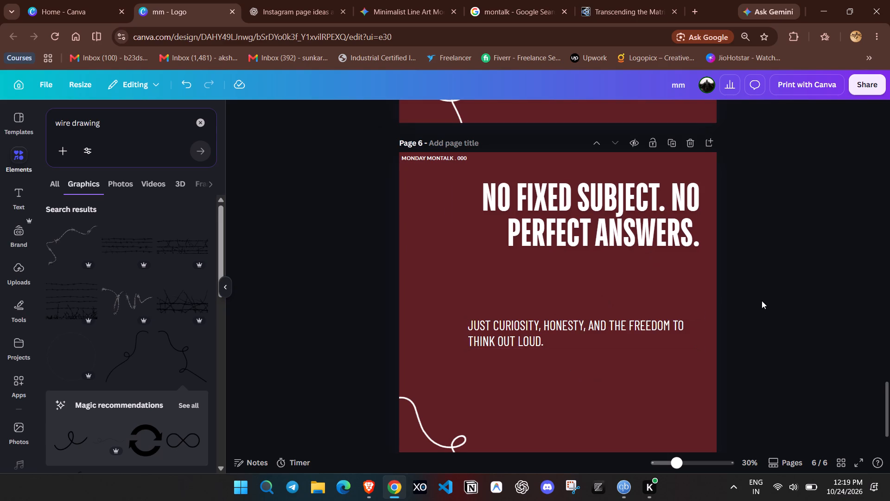
pyautogui.scroll(-1, 762, 301)
pyautogui.moveTo(521, 271); pyautogui.dragTo(486, 254)
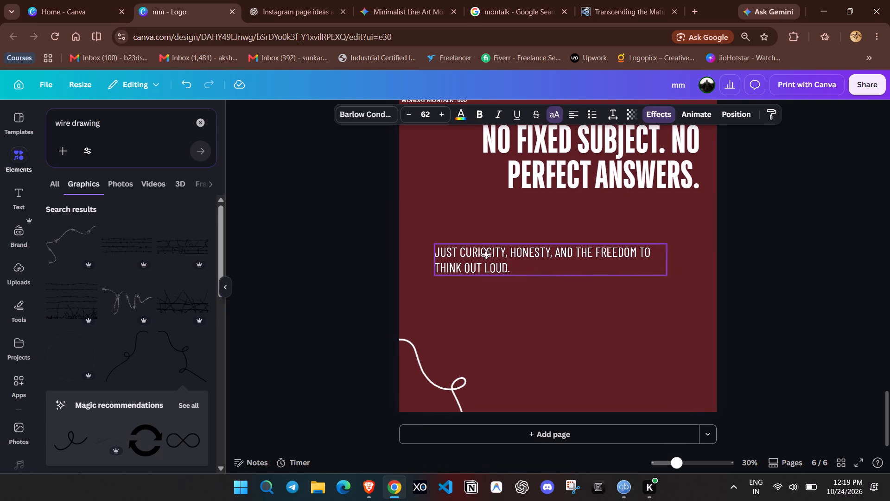
pyautogui.moveTo(486, 254); pyautogui.dragTo(469, 247)
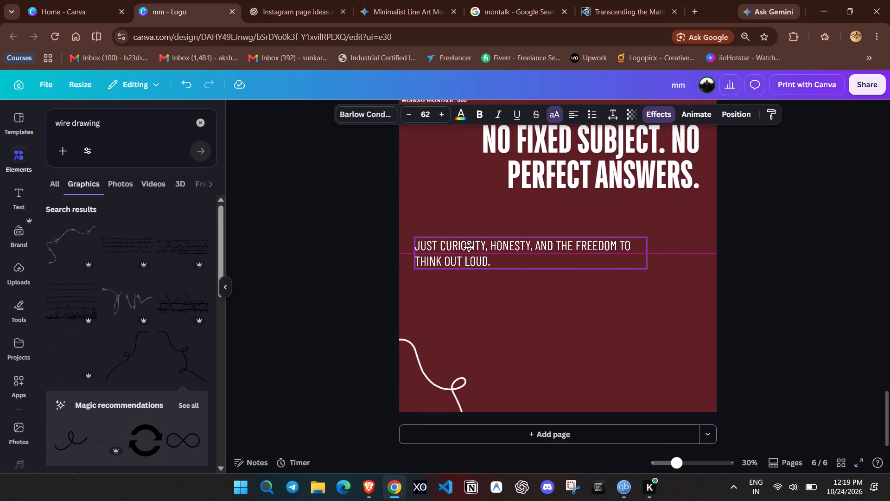
pyautogui.moveTo(469, 247); pyautogui.dragTo(467, 245)
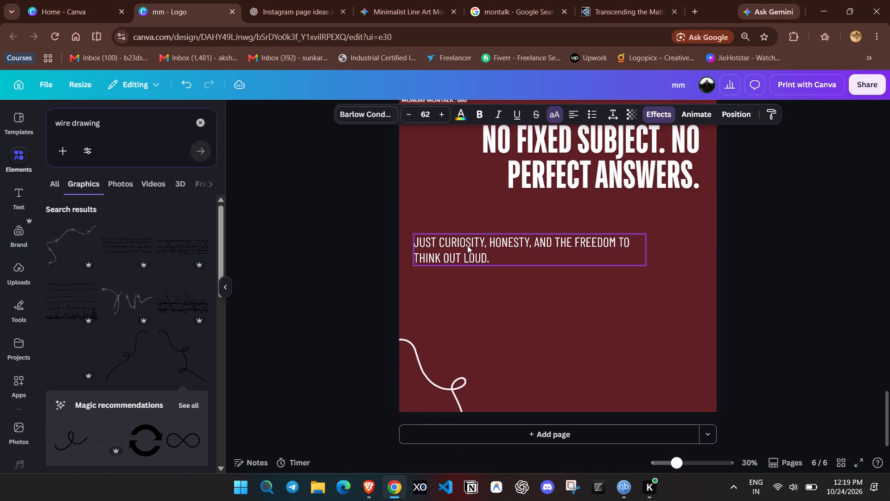